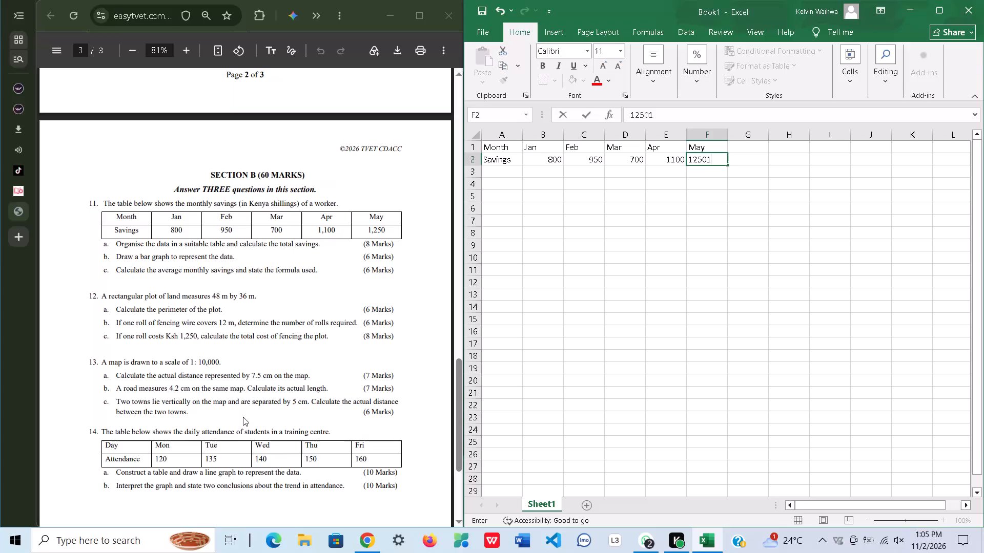
Correct the May savings entry in cell F2 to 1250.
key(BackSpace)
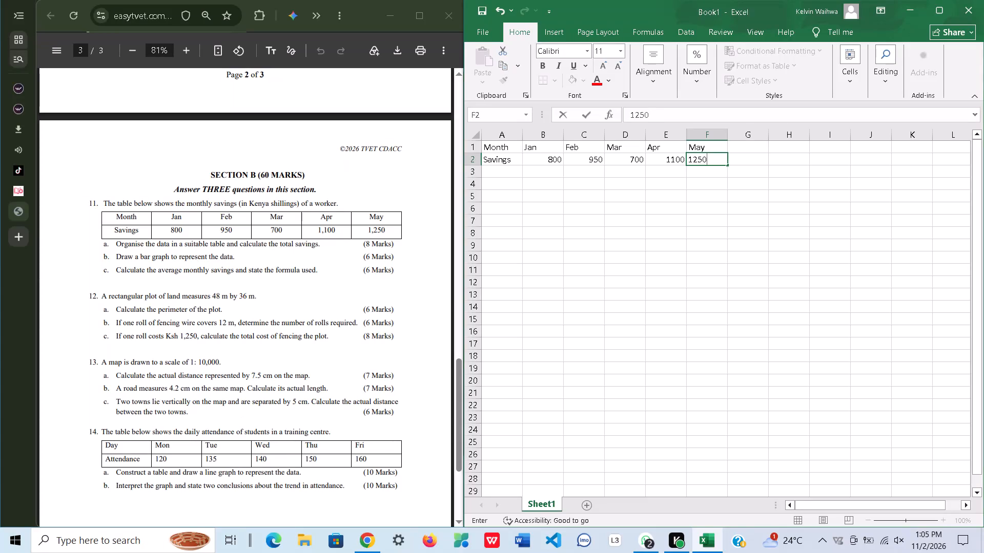
click(529, 209)
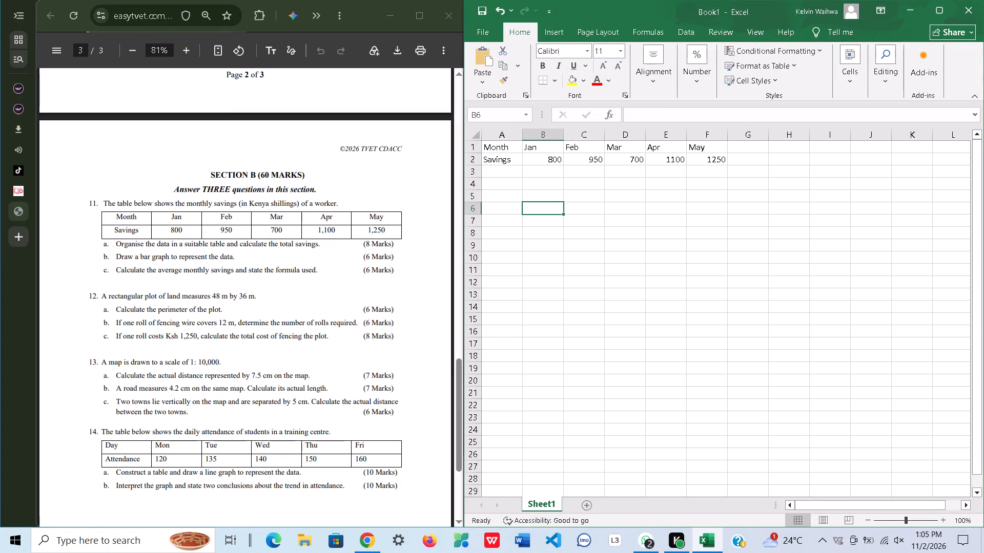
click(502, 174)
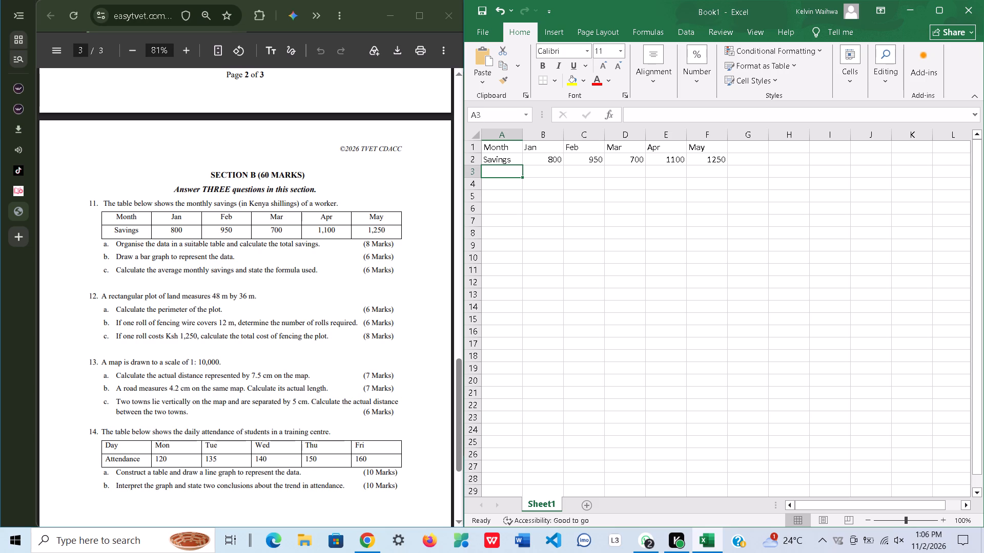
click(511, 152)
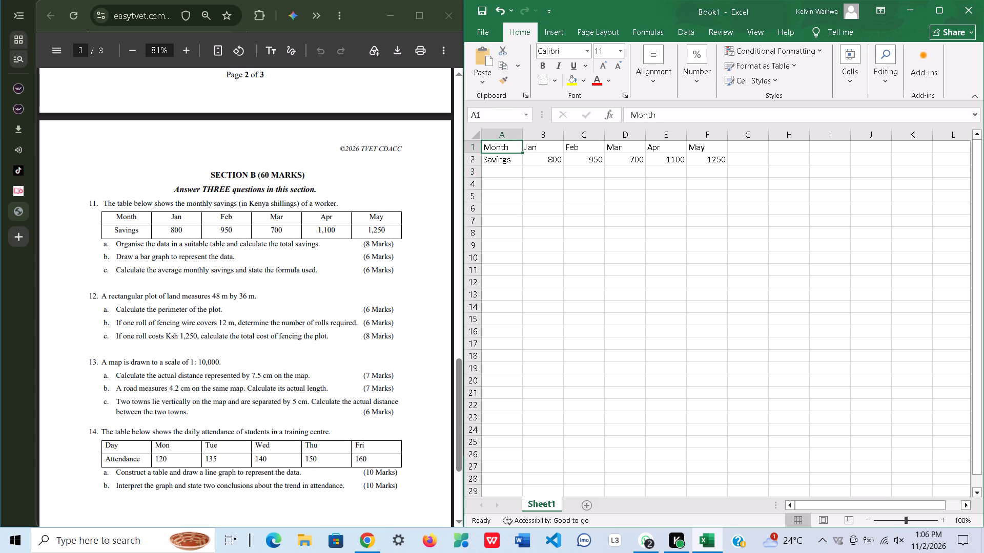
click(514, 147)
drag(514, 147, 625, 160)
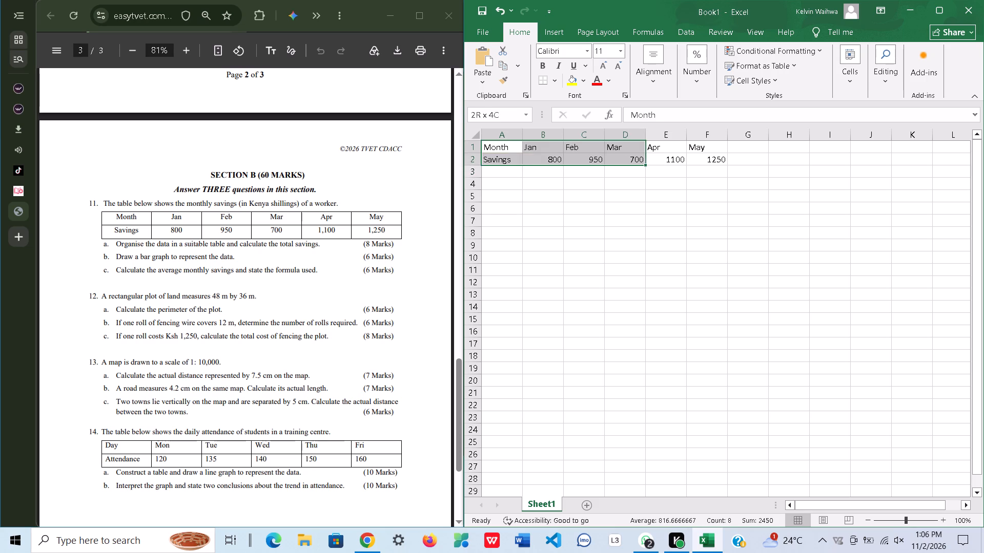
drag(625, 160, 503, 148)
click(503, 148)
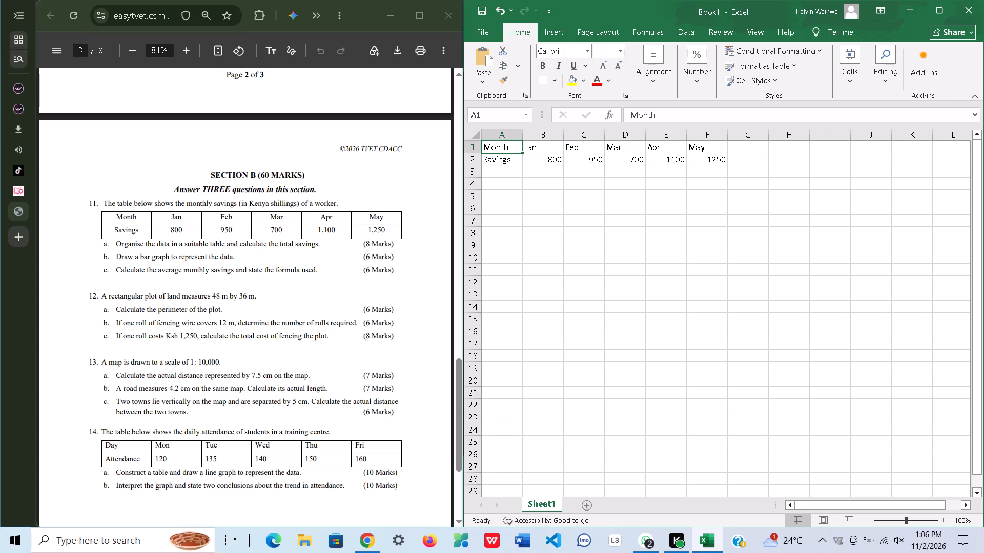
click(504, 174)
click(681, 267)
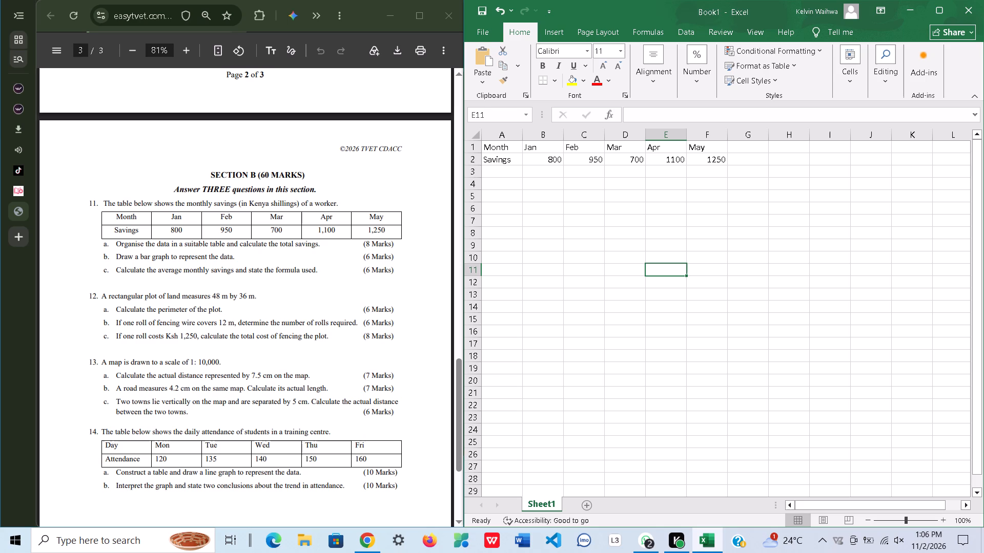
Add a column headed Total in G1 and calculate the total savings in G2 using SUM over B2:F2.
click(752, 150)
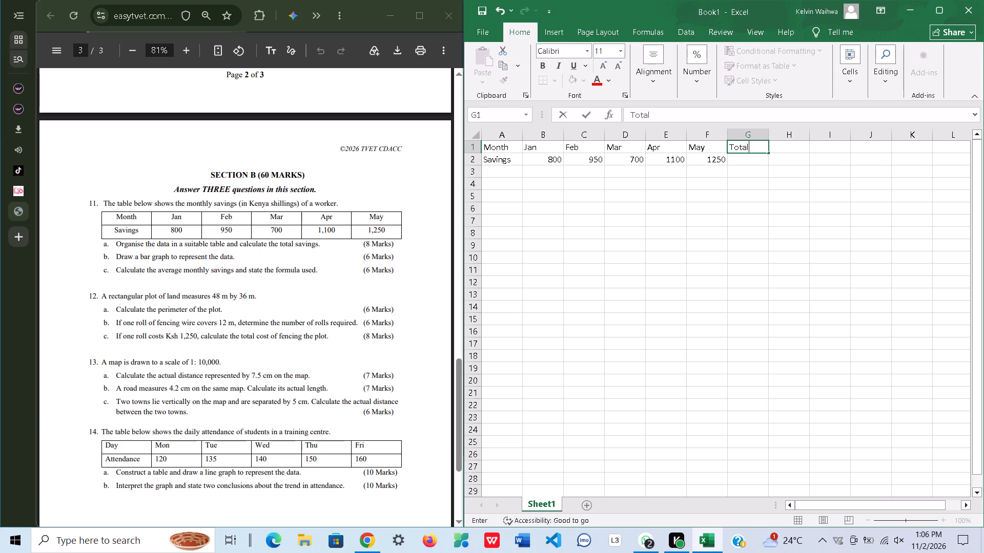
key(Down)
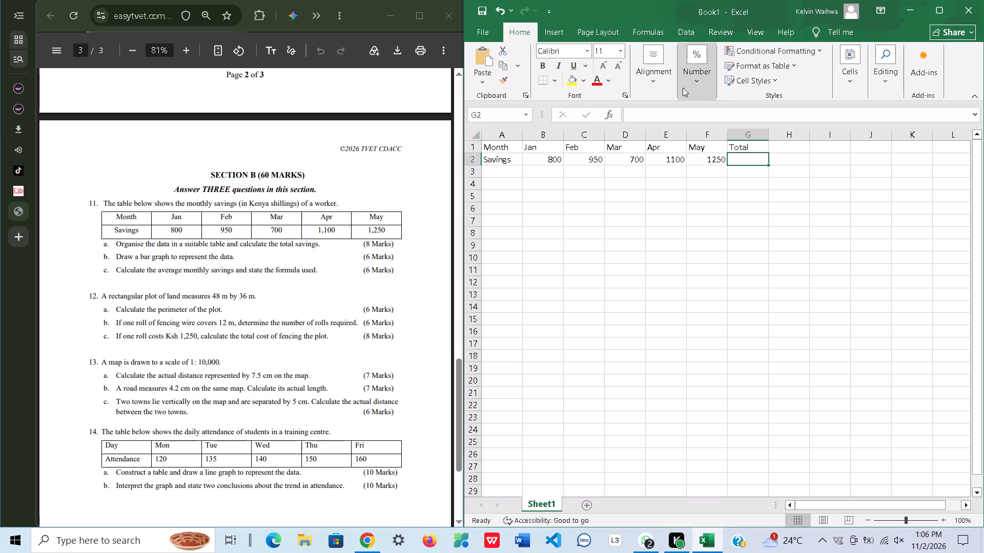
click(647, 30)
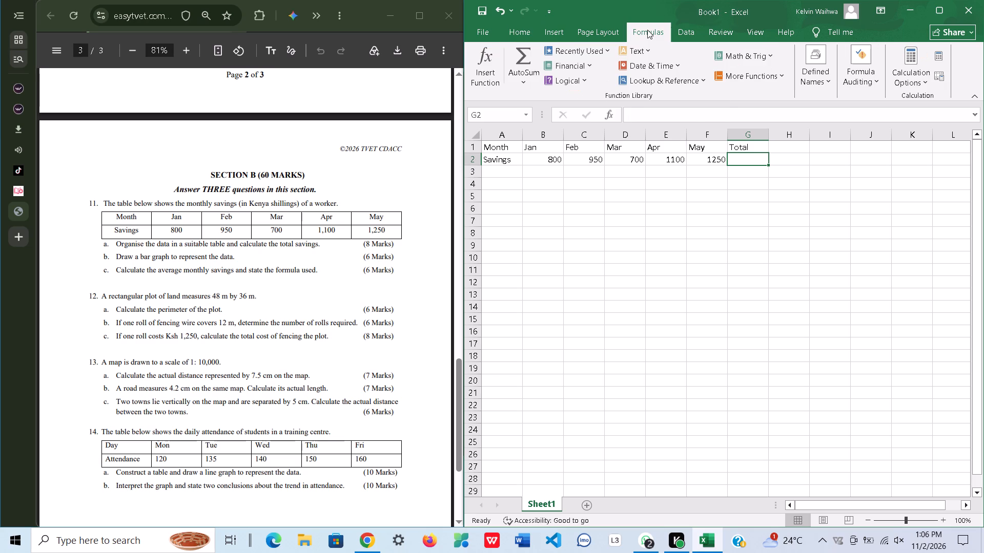
click(500, 63)
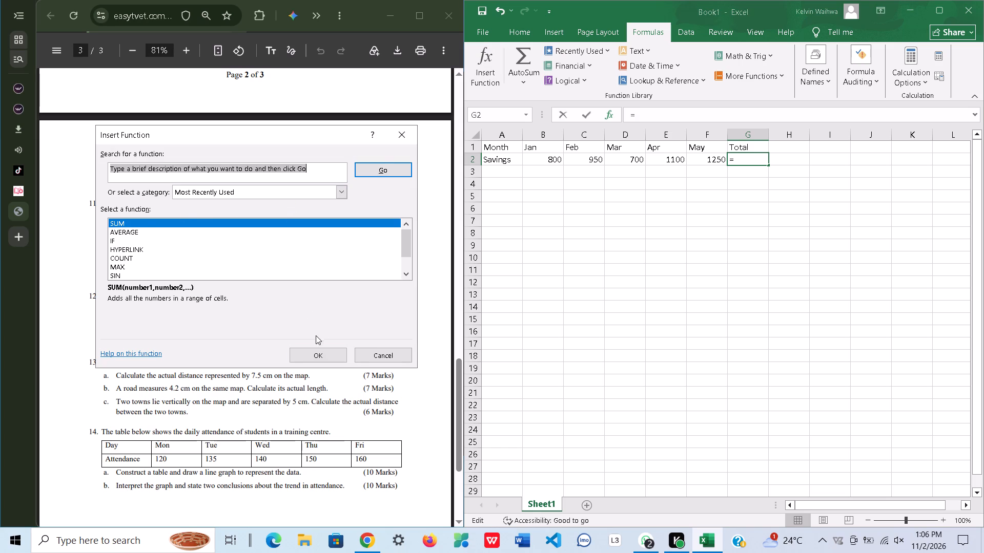
click(327, 358)
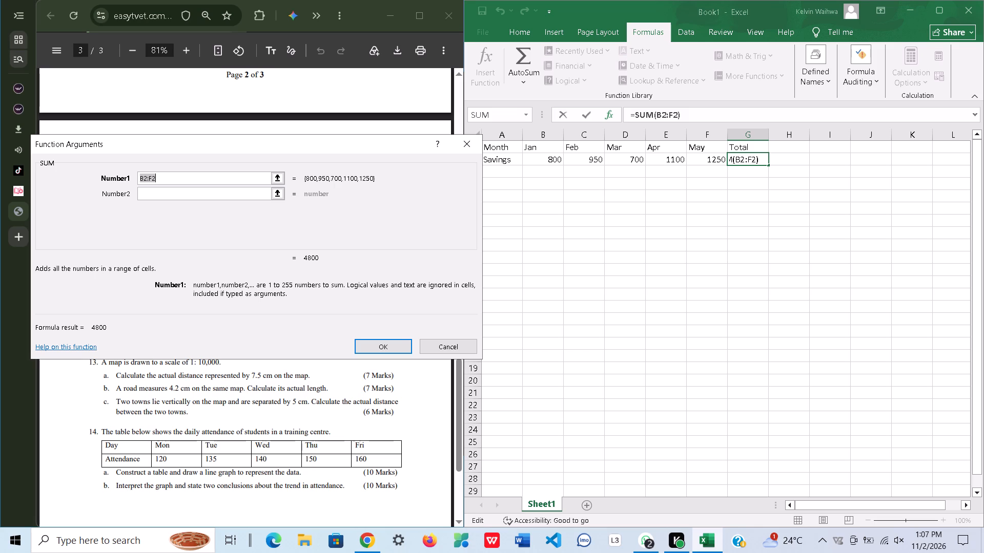
key(Return)
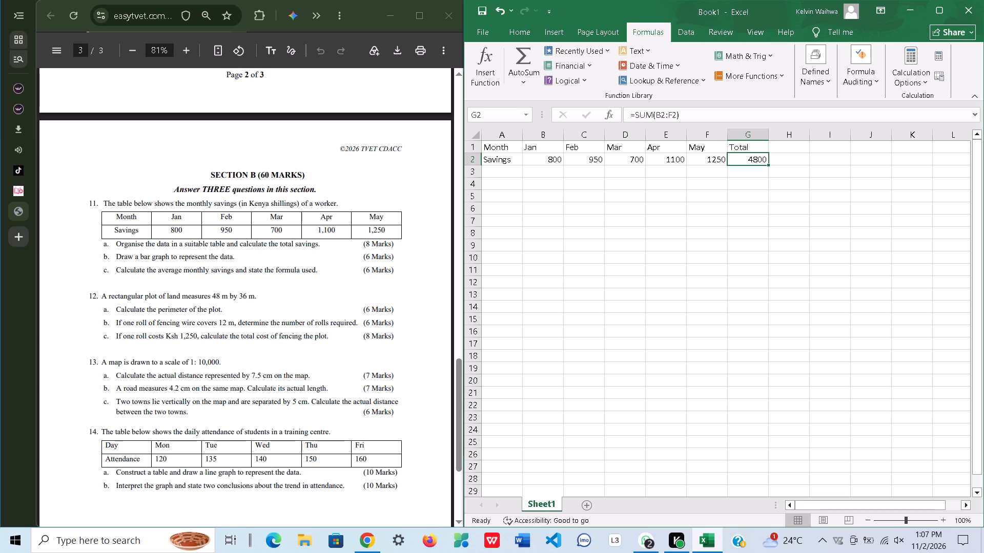
Add a column headed Average in H1 and calculate the monthly average in H2 using AVERAGE over B2:F2, excluding the total.
click(782, 149)
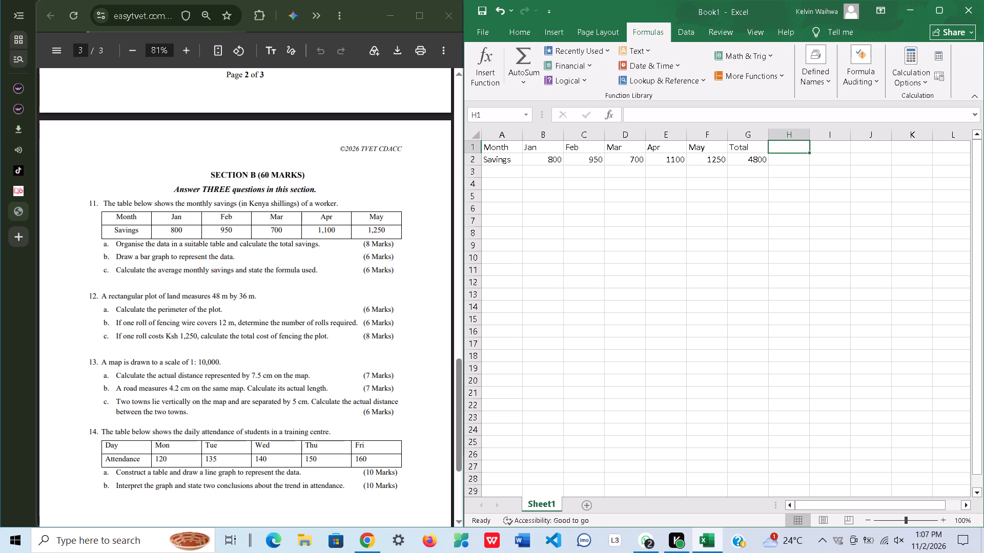
text(verage)
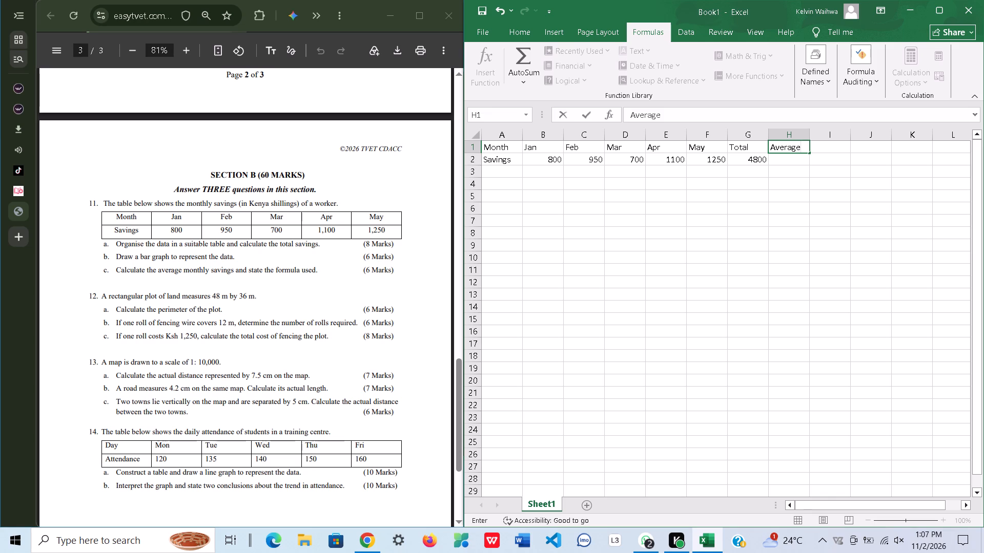
click(782, 156)
drag(782, 156, 665, 63)
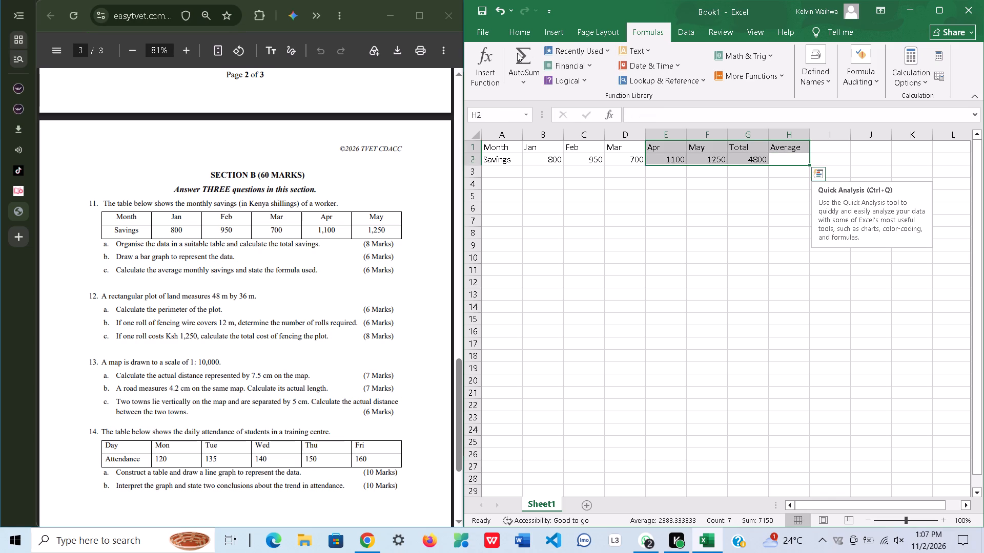
click(607, 257)
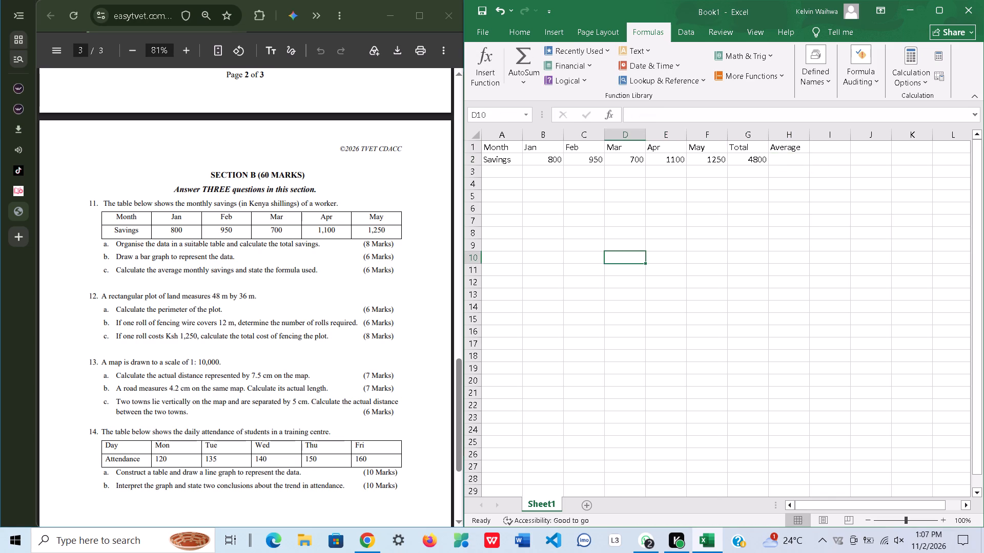
click(785, 164)
click(497, 76)
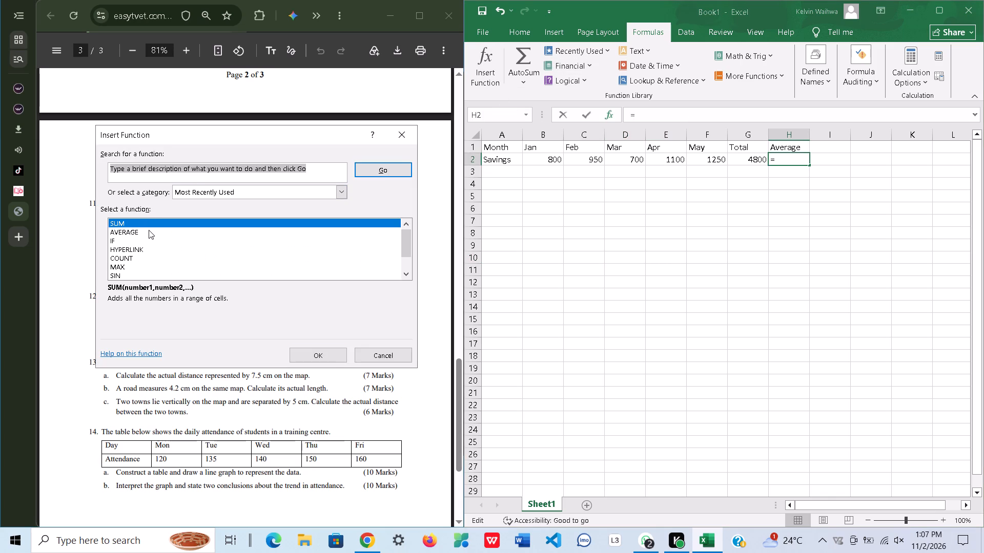
click(149, 230)
click(313, 352)
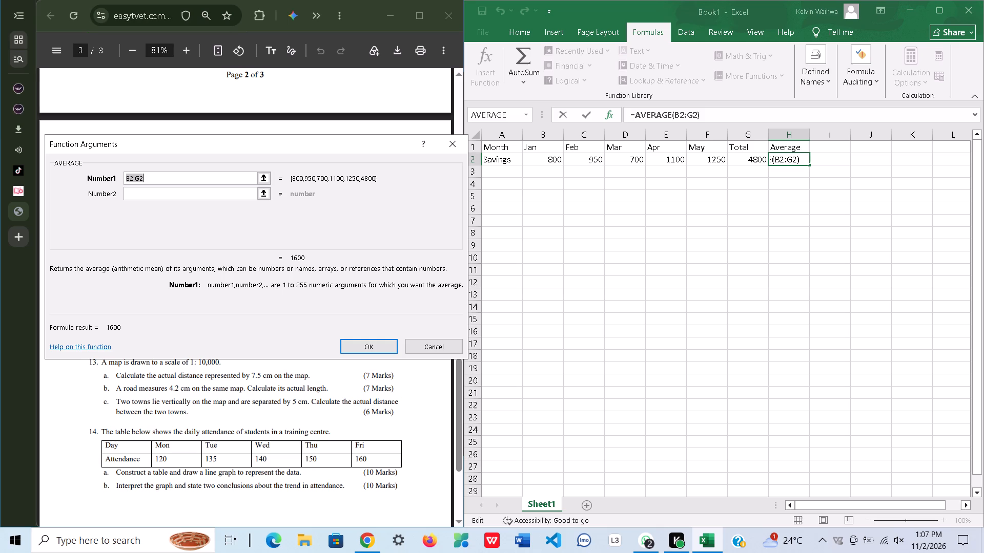
key(BackSpace)
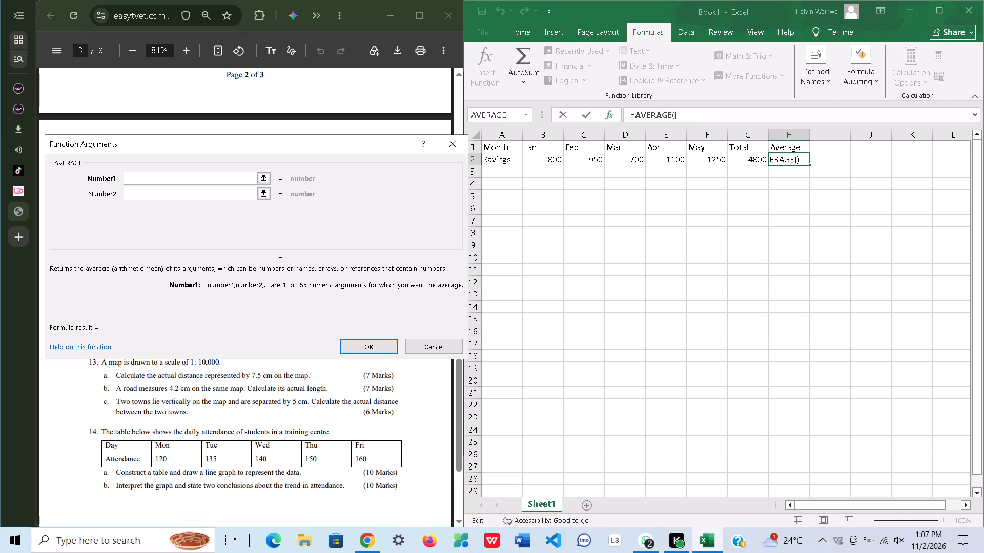
text(b2)
key(shift+colon)
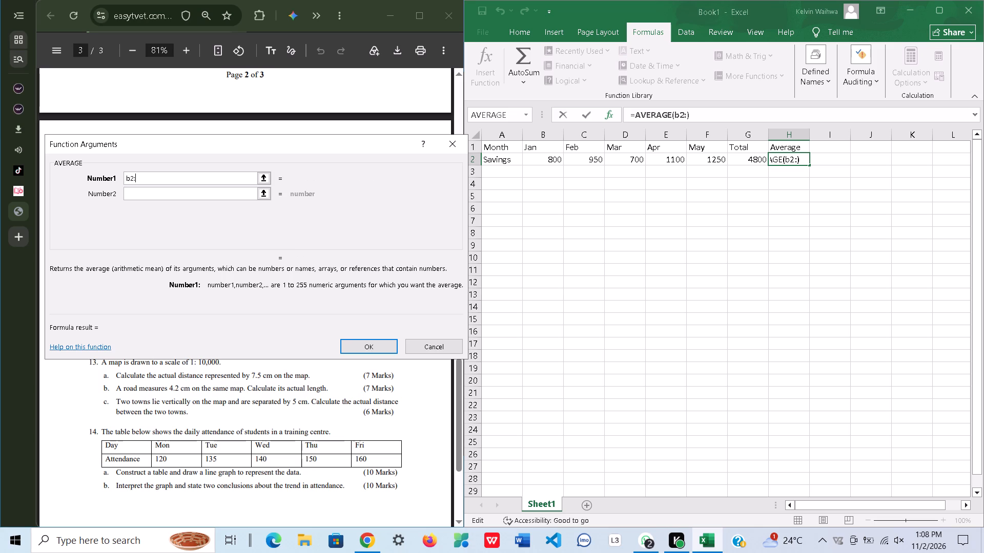
key(f)
key(2)
key(Return)
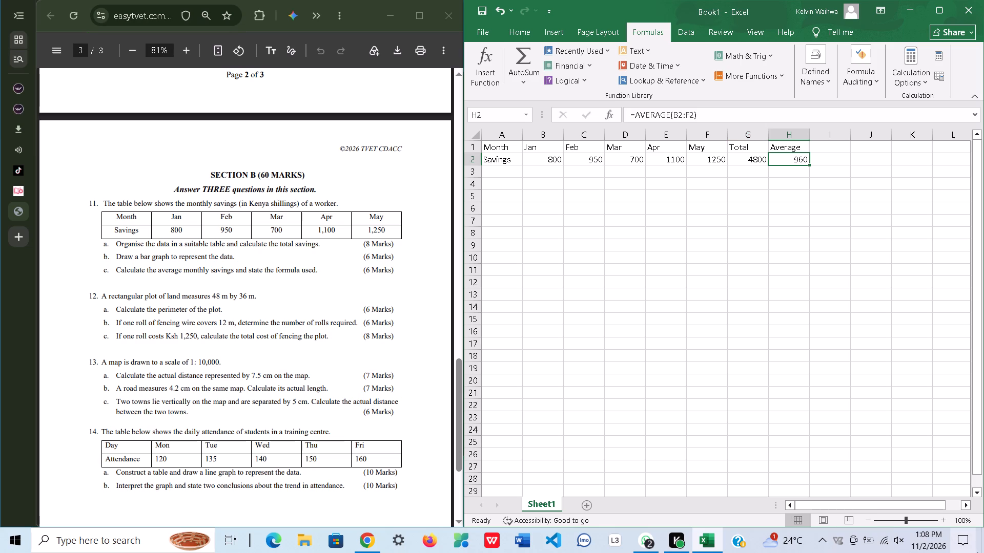
Turn on the Windows mobile hotspot and return to the savings worksheet.
click(967, 534)
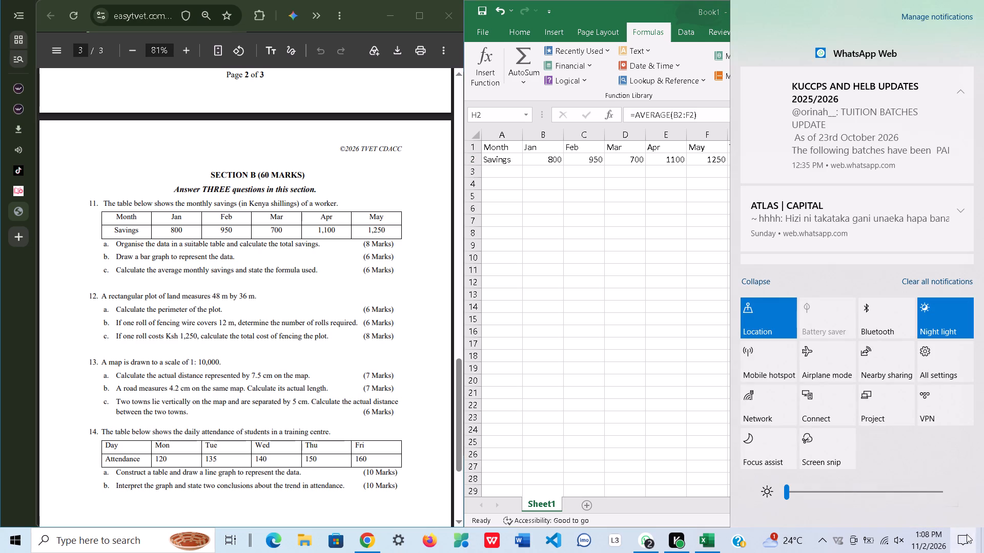
click(776, 369)
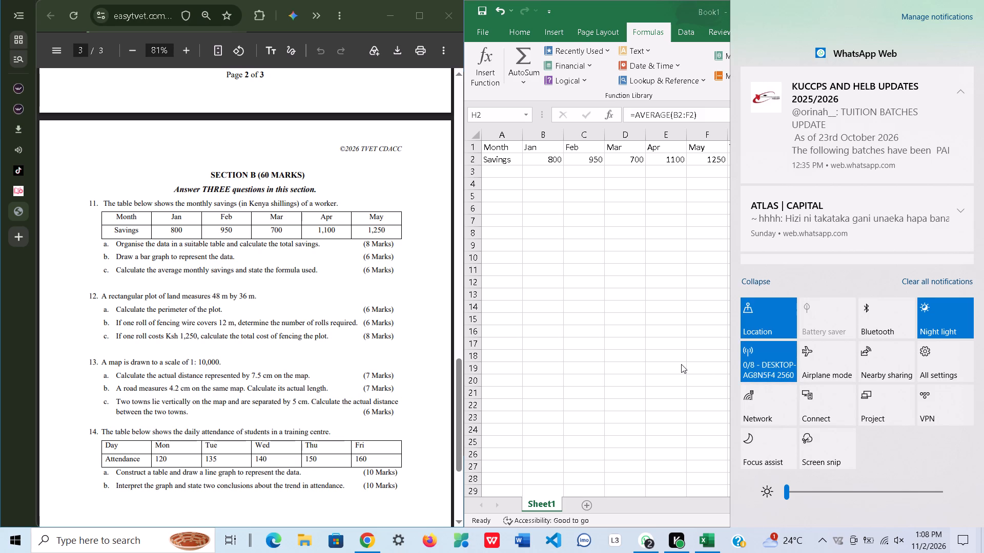
click(614, 367)
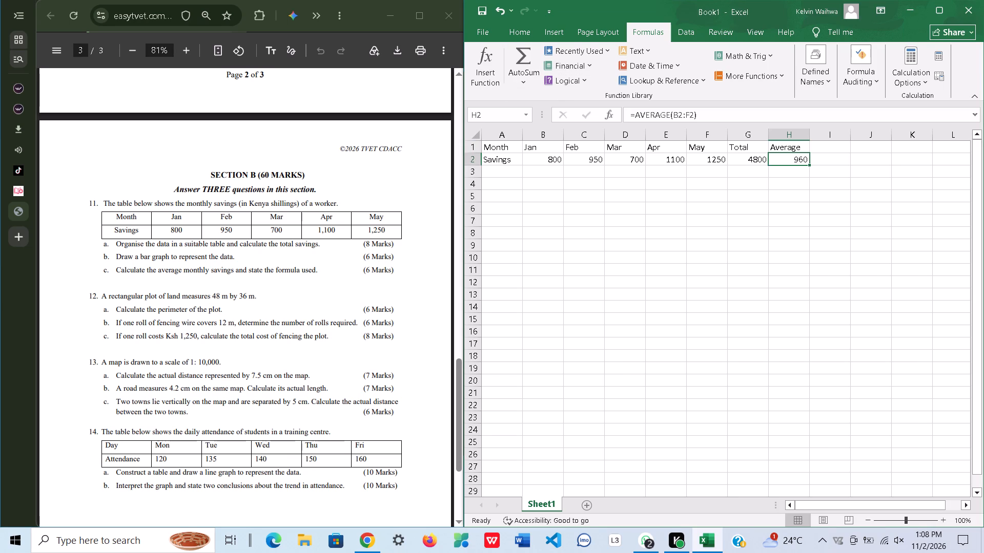
Select the Savings row label in cell A2.
click(517, 160)
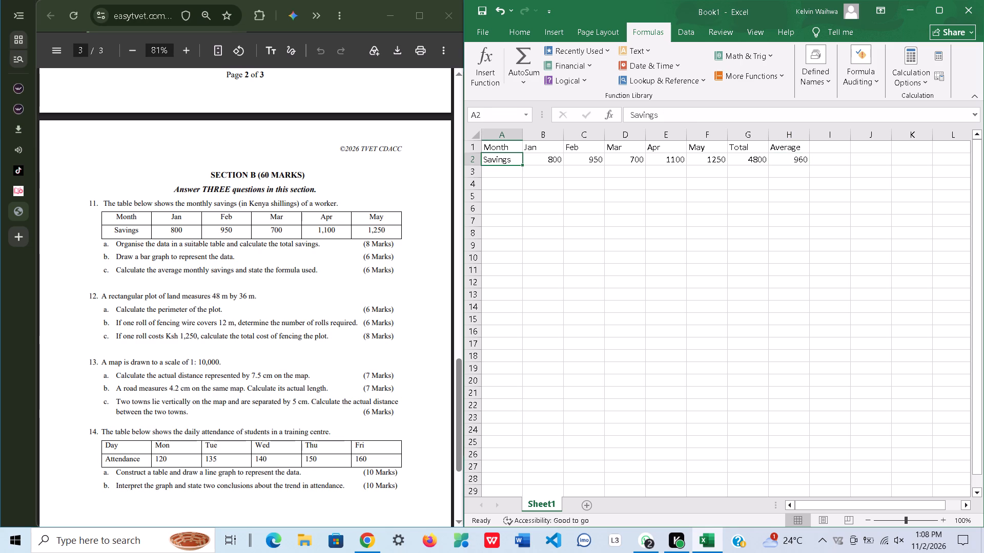
Start inserting a chart from the whole savings table A1:H2, including the Total and Average columns.
click(506, 146)
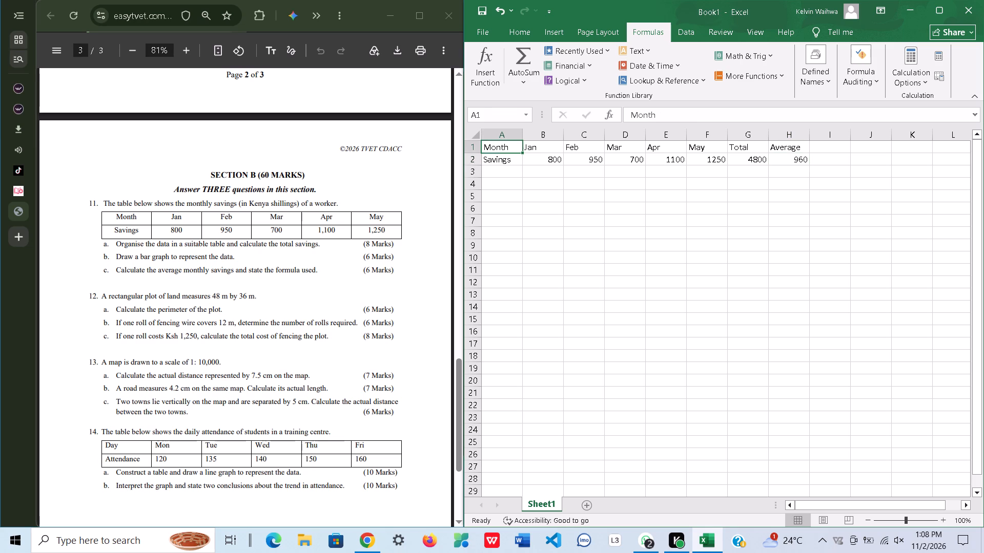
drag(506, 146, 544, 147)
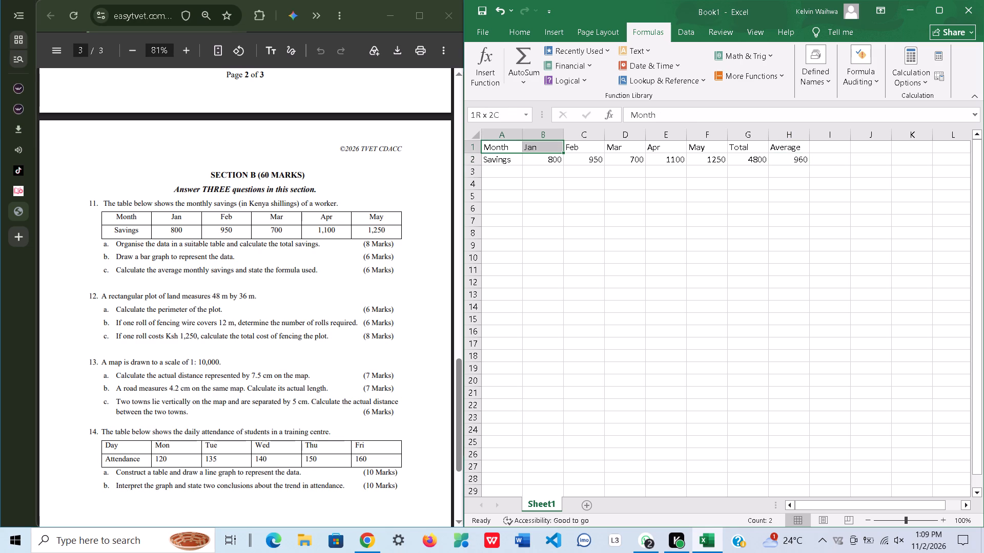
drag(544, 147, 770, 153)
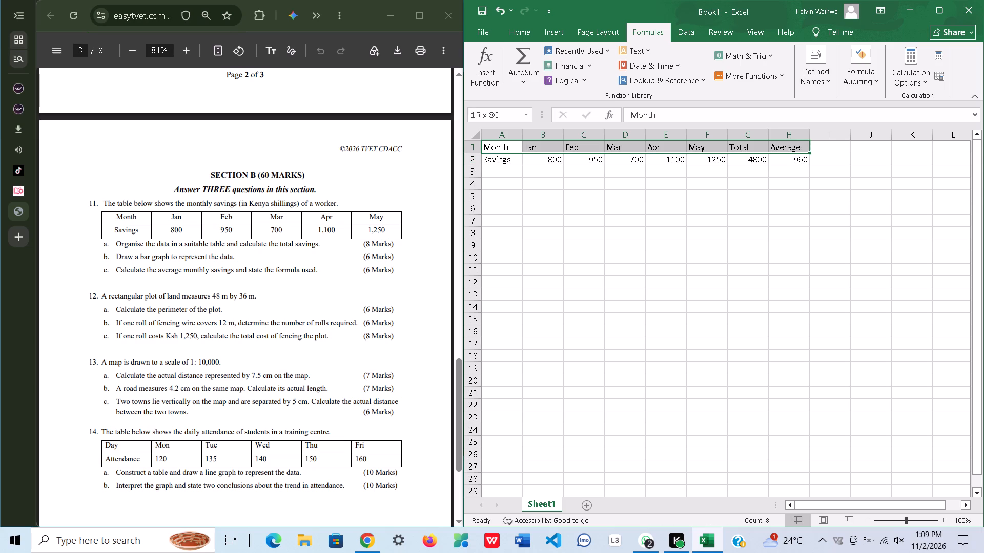
drag(770, 153, 780, 157)
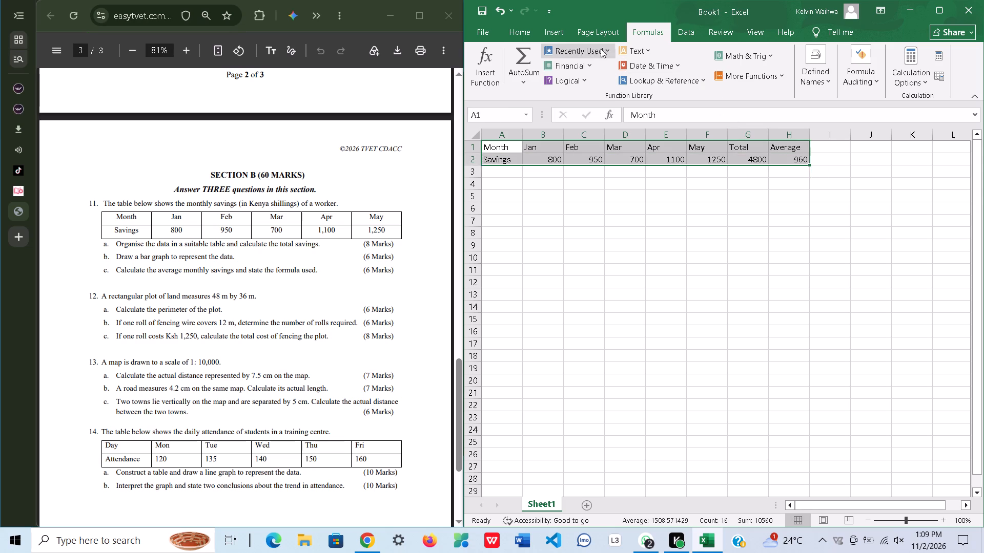
click(559, 34)
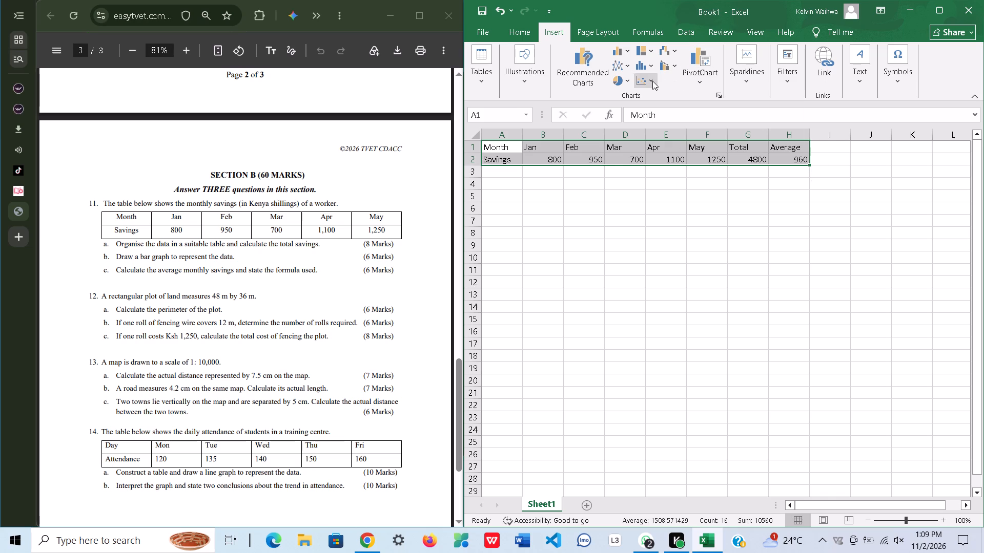
Insert a 2-D clustered column chart of the savings table A1:H2, including the Total and Average columns.
click(625, 56)
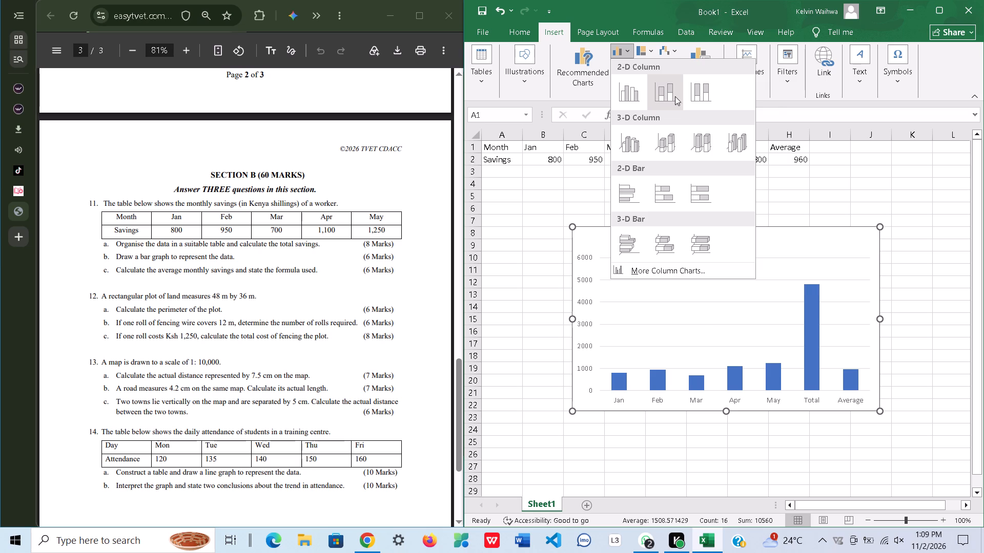
click(642, 95)
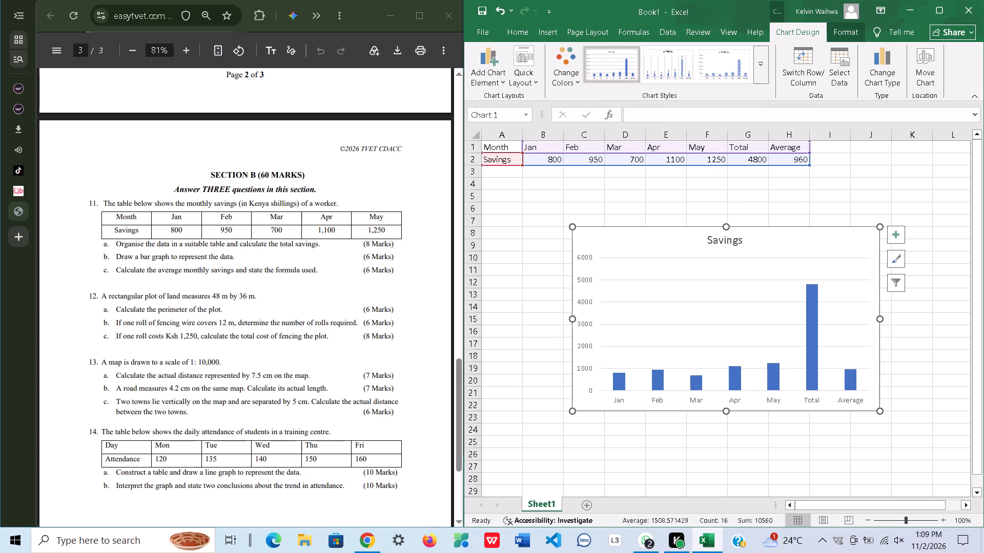
click(649, 254)
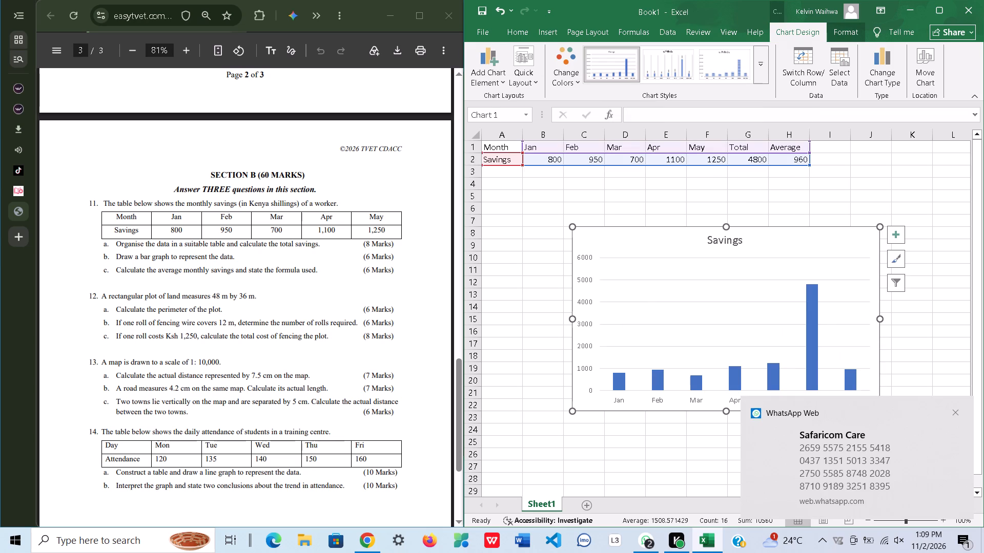
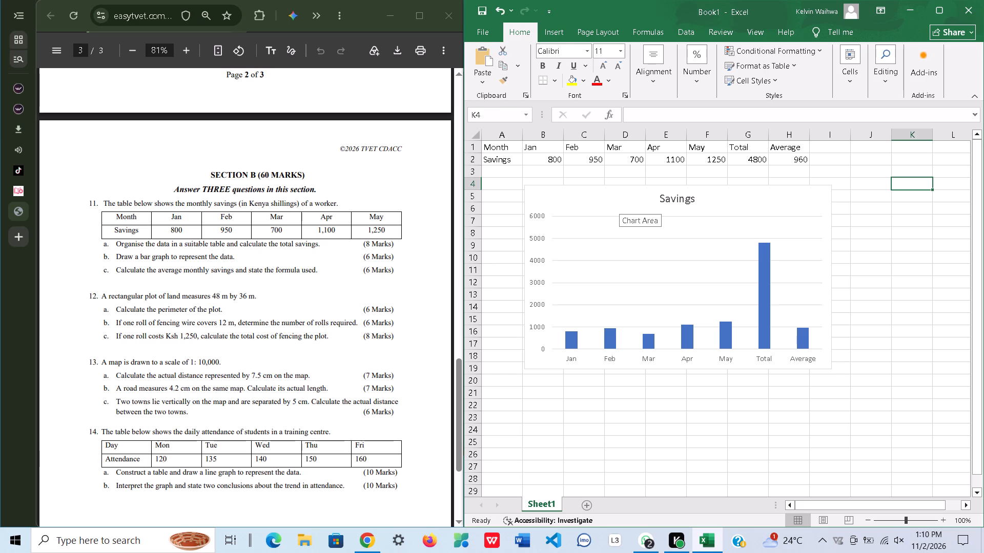
Move the Savings chart slightly up so it sits closer to the savings table.
drag(618, 208, 623, 200)
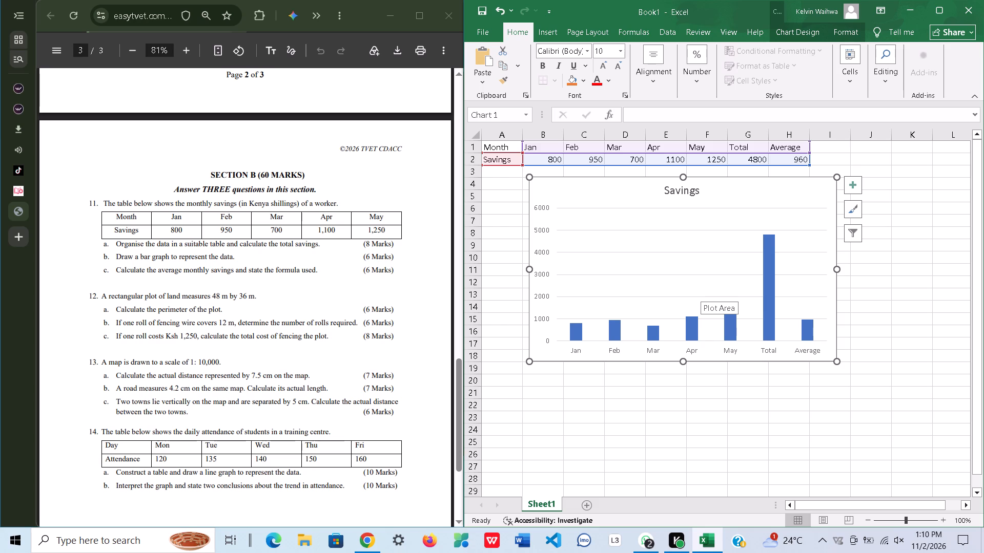
click(651, 396)
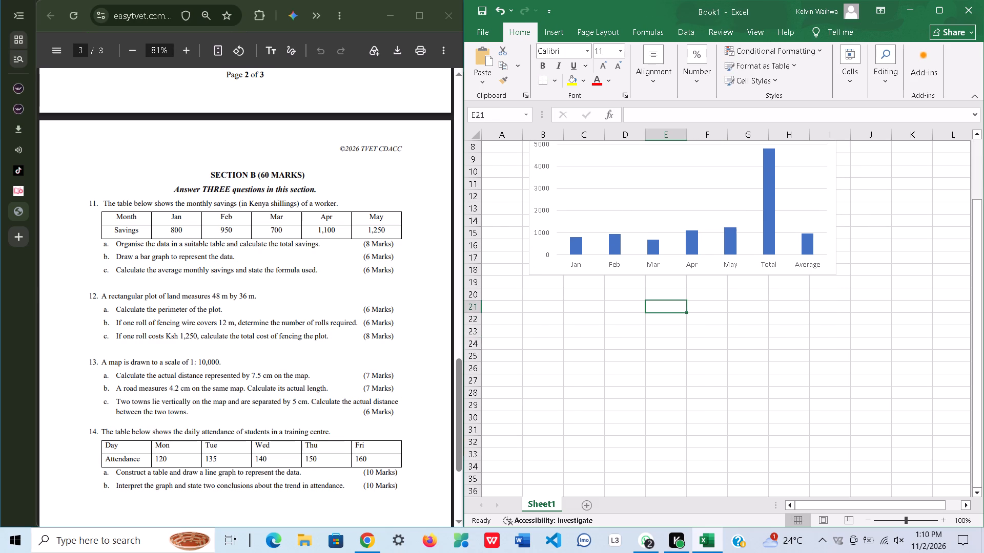
Enter the question 14 header row in A23:F23: Day, Mon, Tue, Wed, Thu, Fri.
click(513, 333)
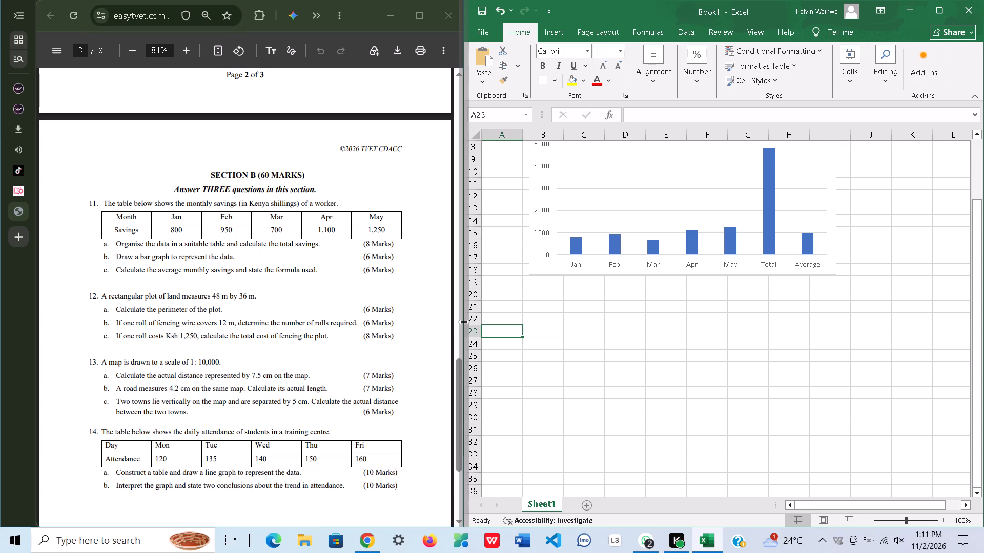
key(d)
text(ay)
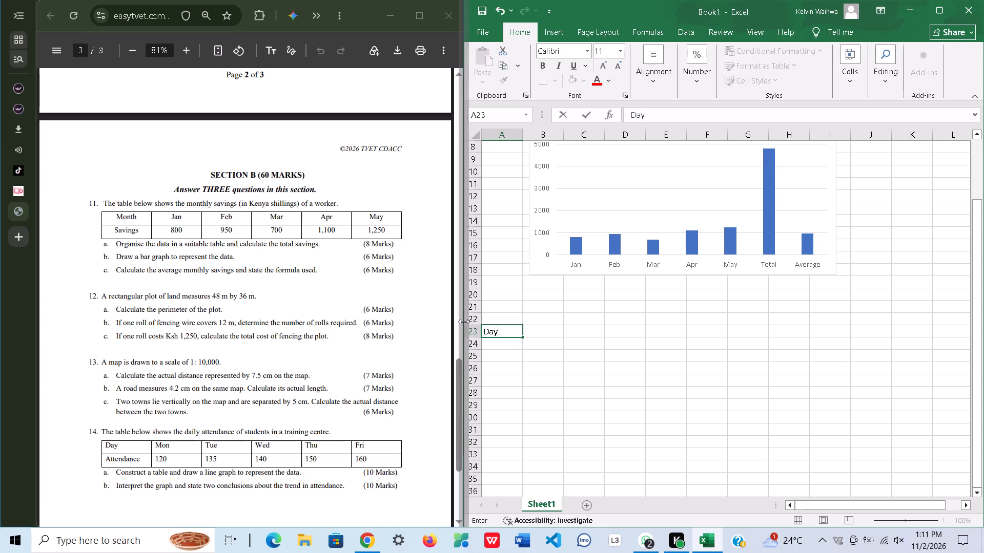
key(Right)
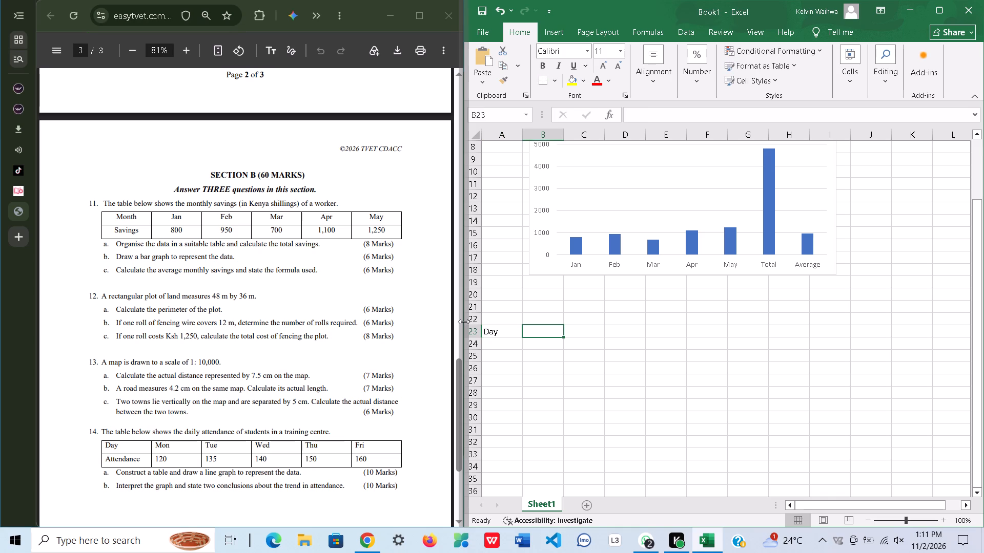
key(m)
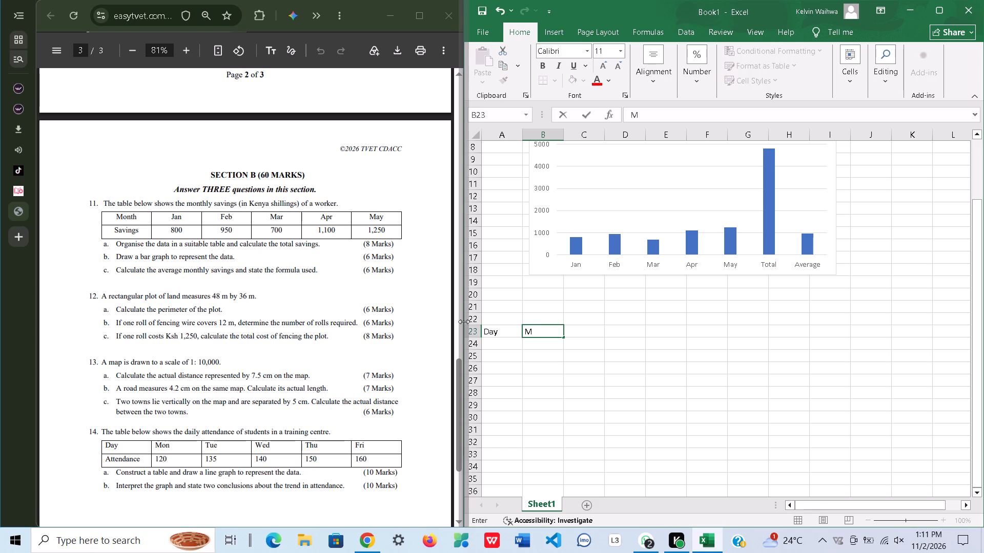
text(on)
key(Right)
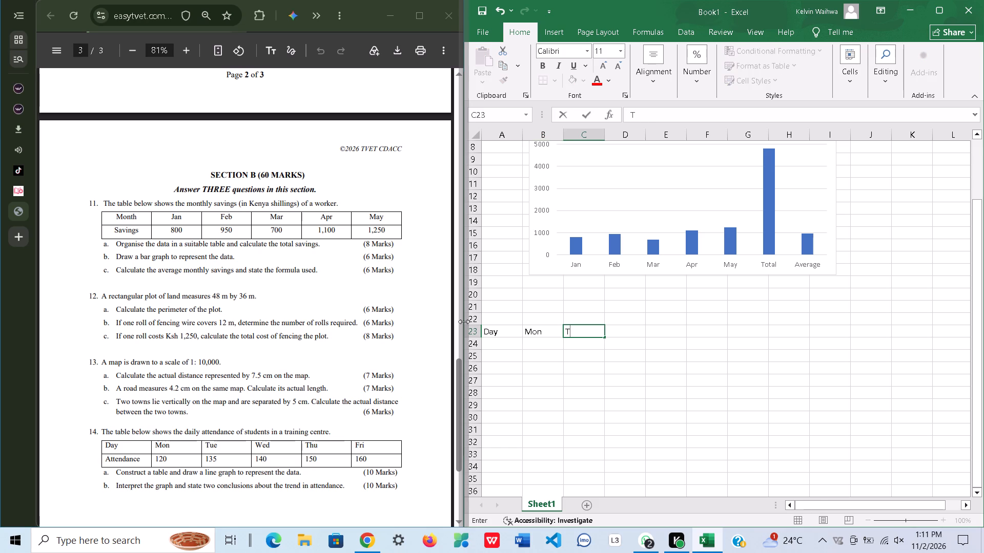
key(Right)
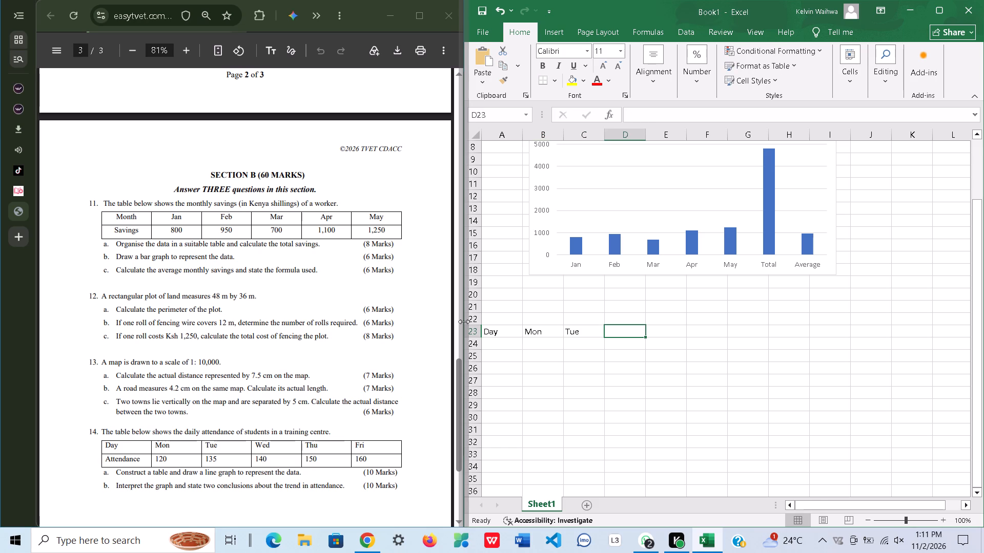
text(wer)
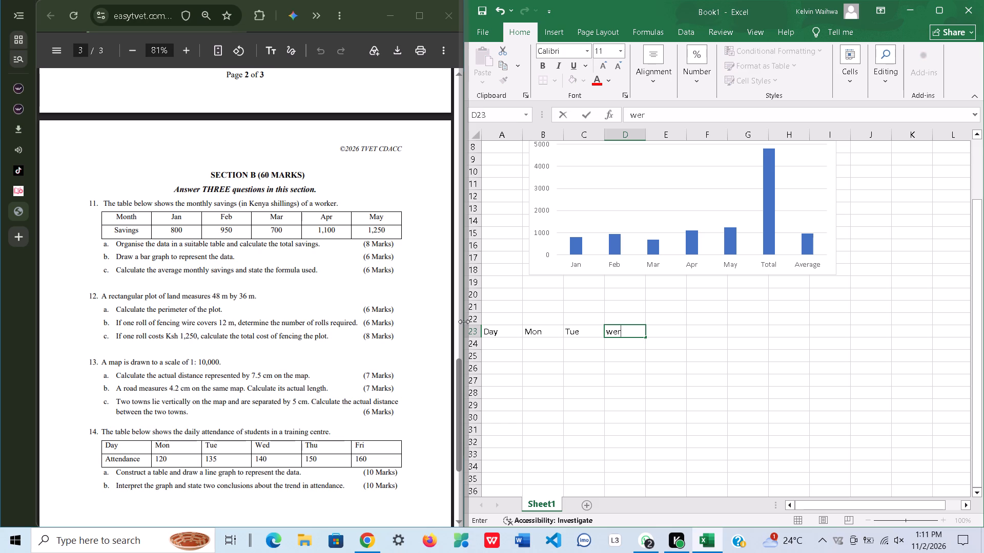
key(BackSpace)
key(BackSpace)
key(BackSpace)
key(w)
key(Right)
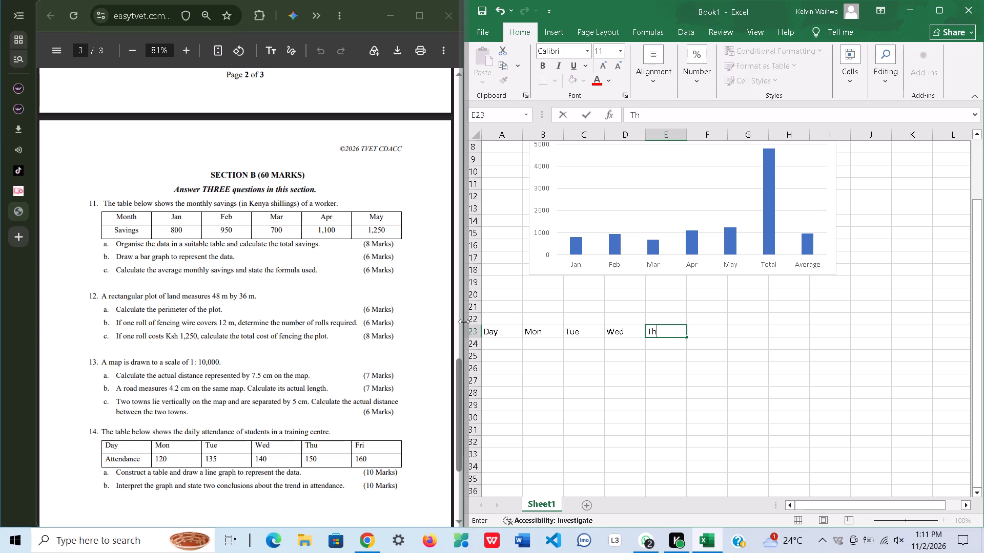
key(u)
key(Right)
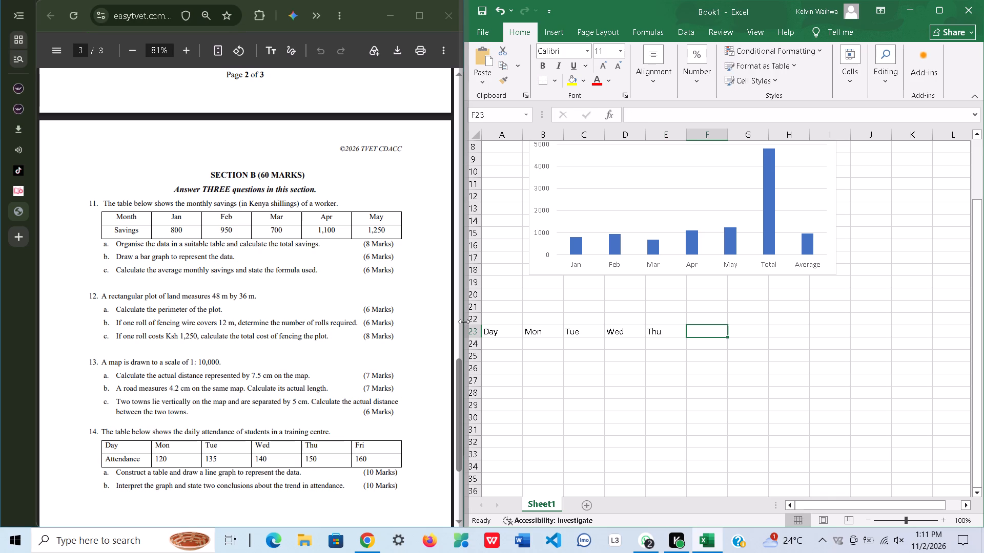
key(f)
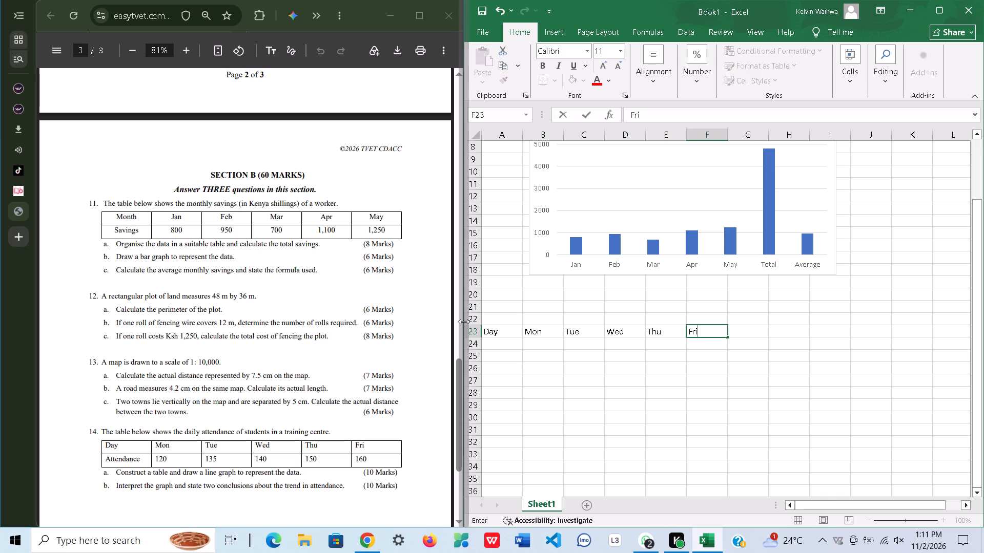
key(Down)
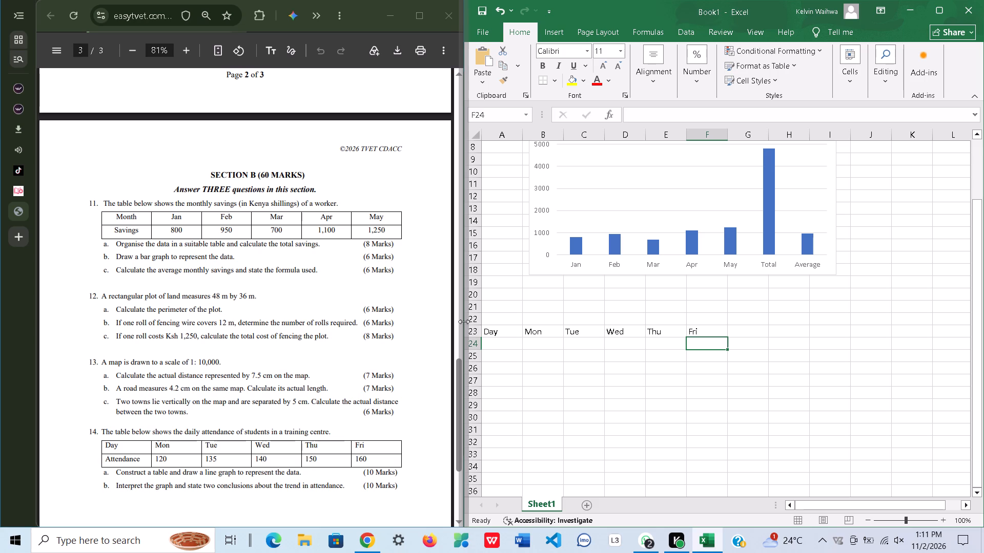
Fill row 24 with the label Attendace in A24 and 120, 135, 140, 150 and 160 for Mon to Fri in B24:F24.
text(160)
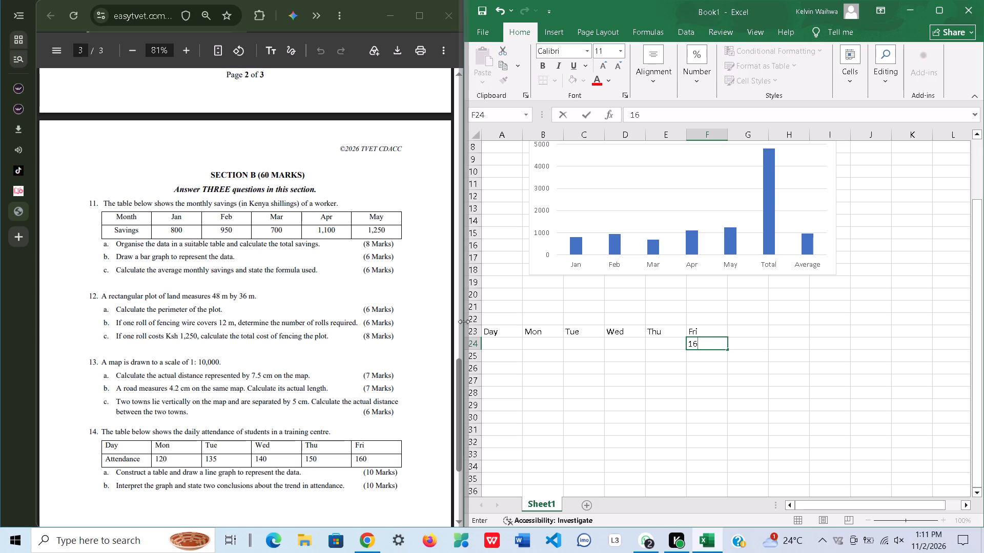
key(Left)
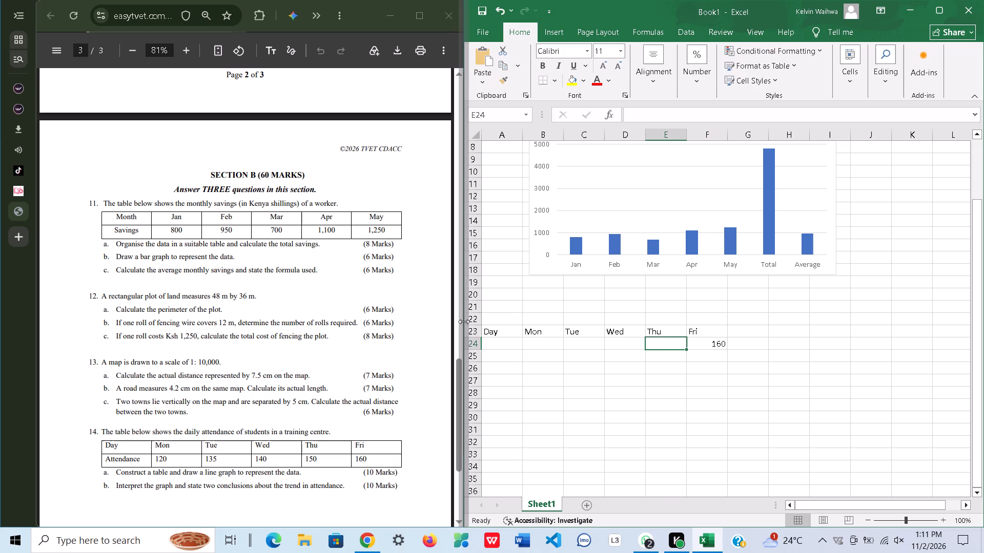
text(150)
key(Left)
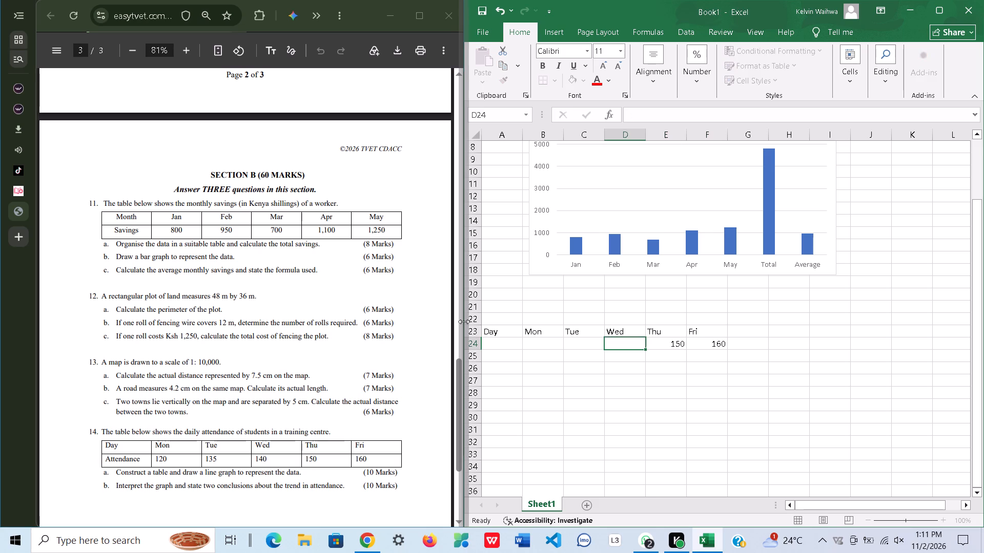
text(140)
key(Left)
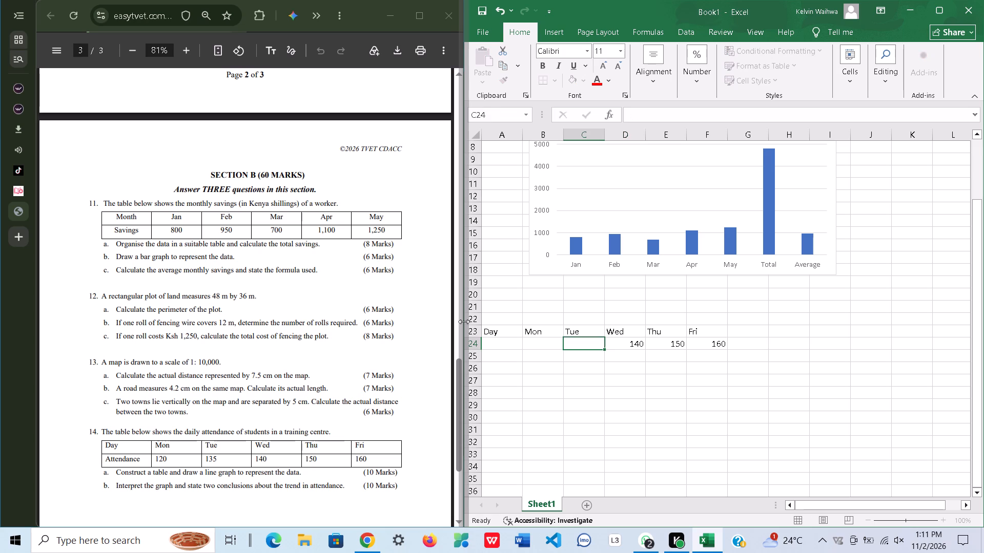
text(135)
key(Left)
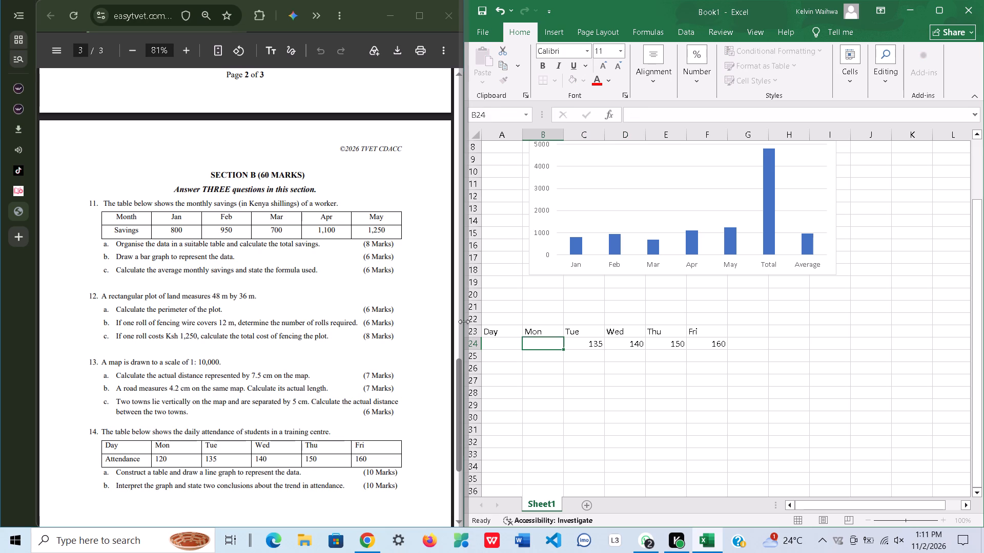
text(120)
key(Left)
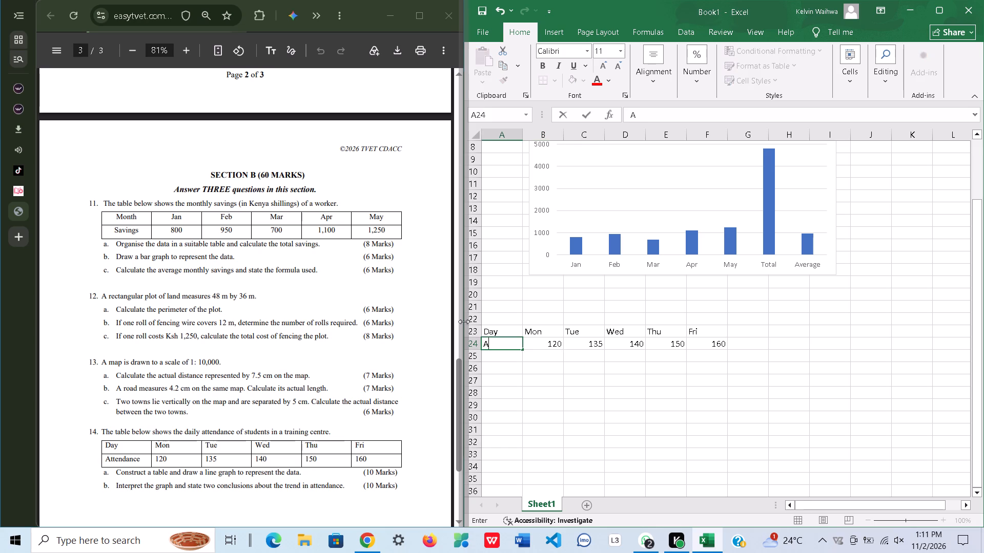
text(tt)
key(e)
text(ndace)
click(502, 353)
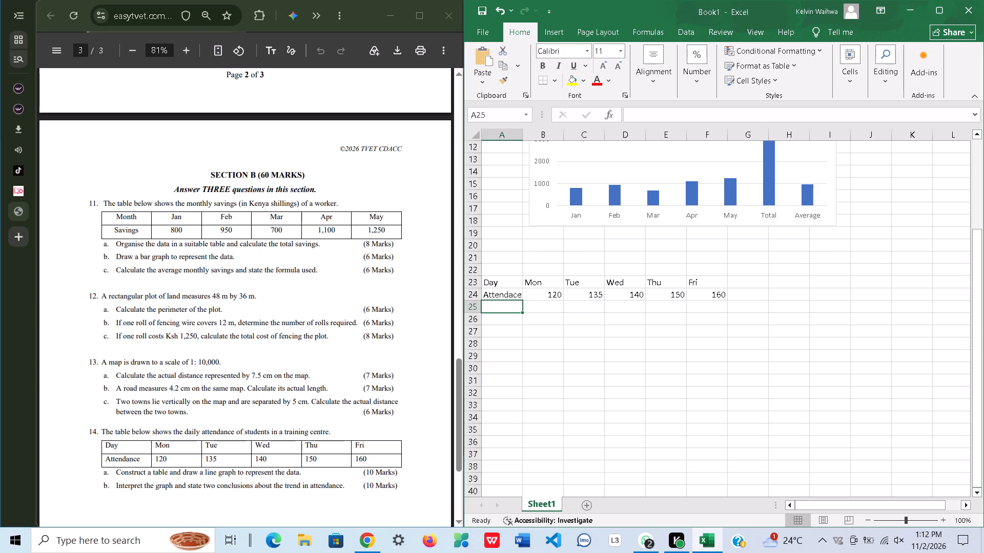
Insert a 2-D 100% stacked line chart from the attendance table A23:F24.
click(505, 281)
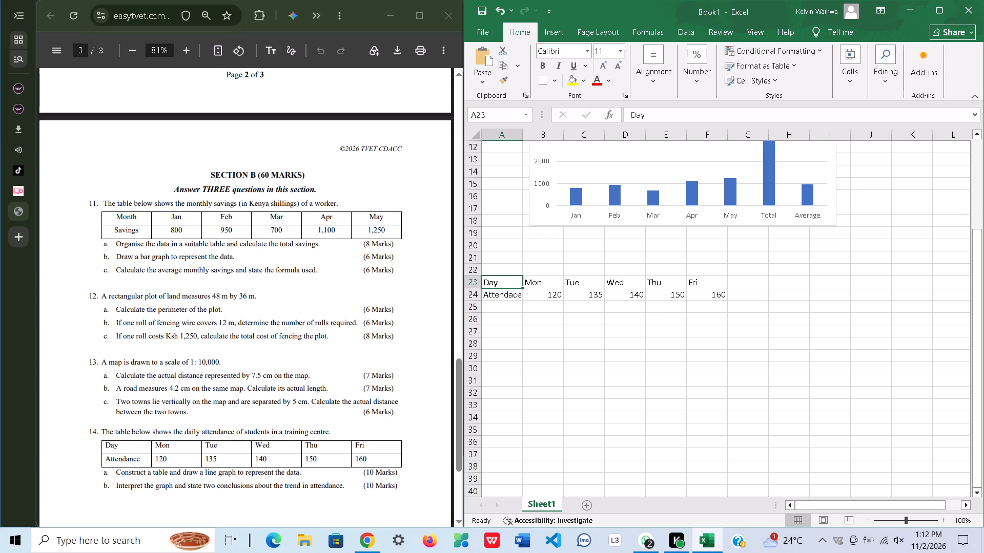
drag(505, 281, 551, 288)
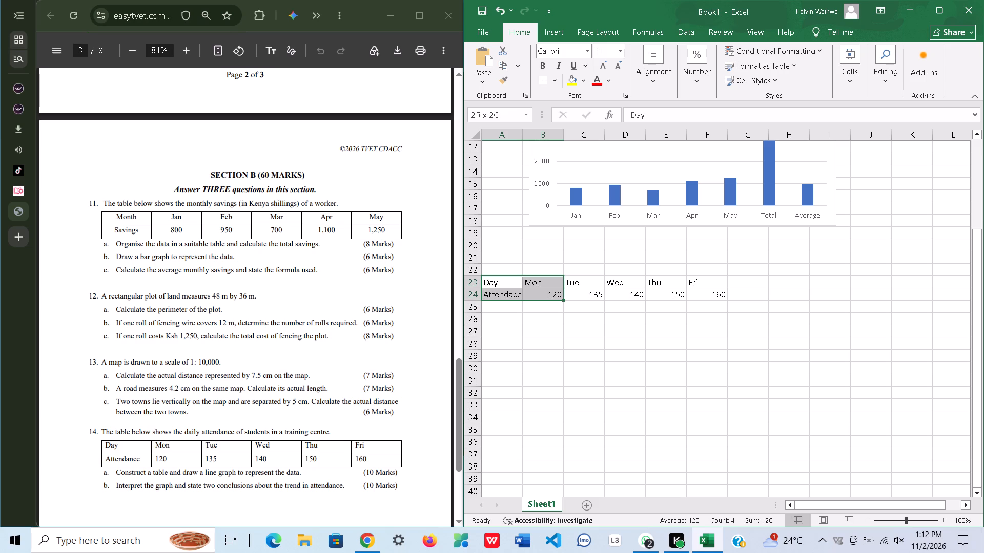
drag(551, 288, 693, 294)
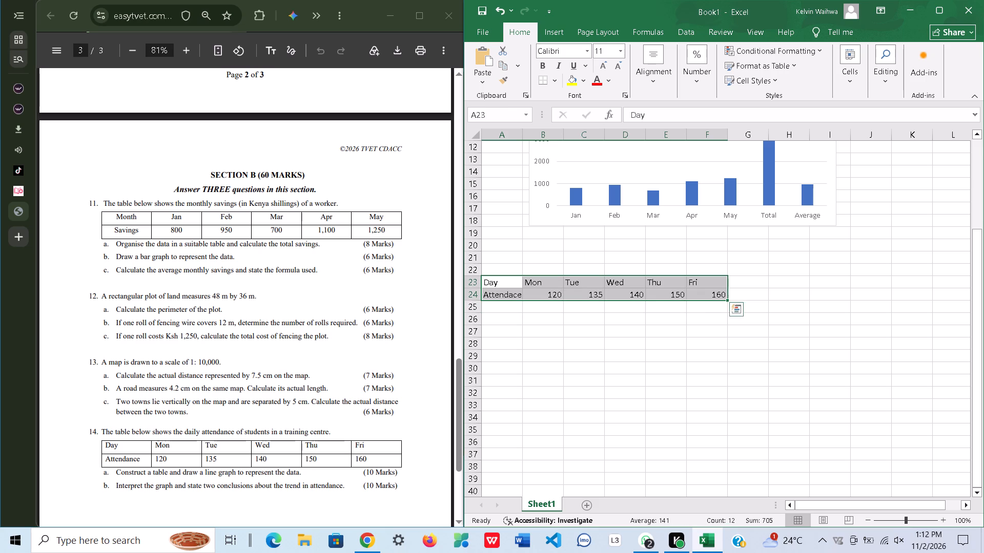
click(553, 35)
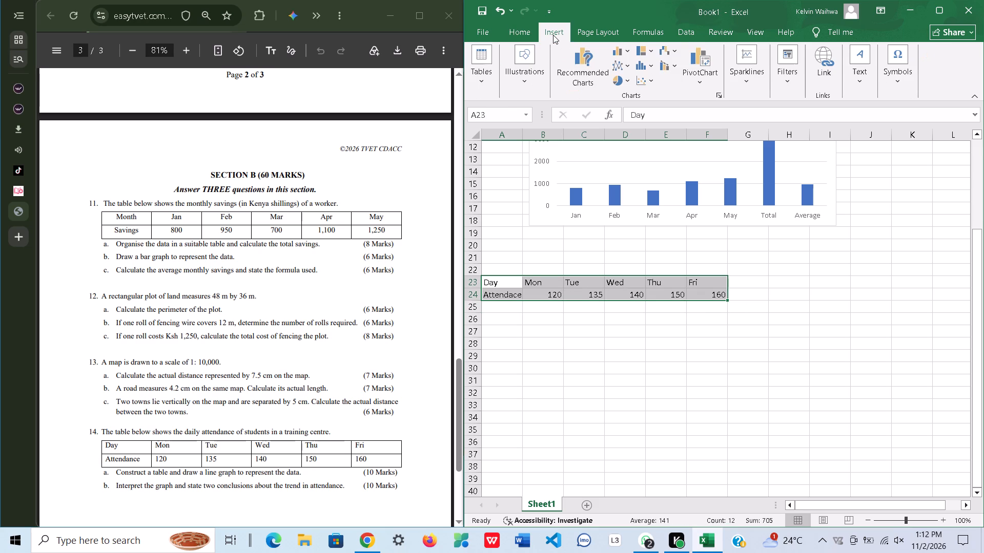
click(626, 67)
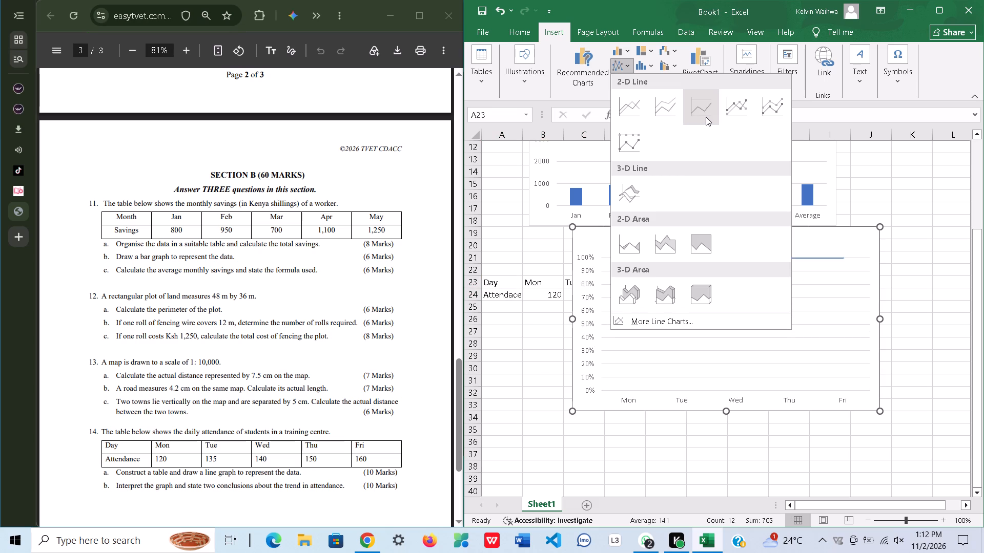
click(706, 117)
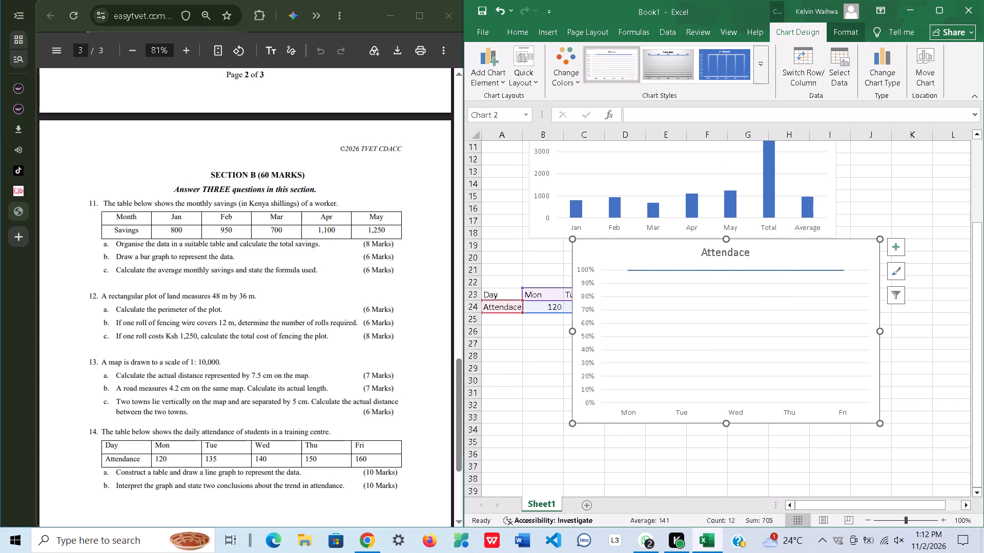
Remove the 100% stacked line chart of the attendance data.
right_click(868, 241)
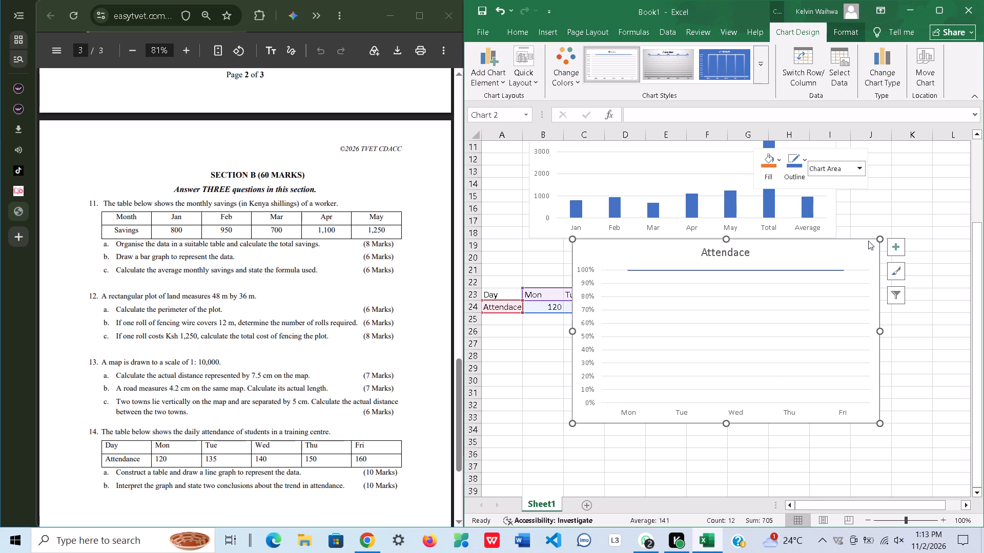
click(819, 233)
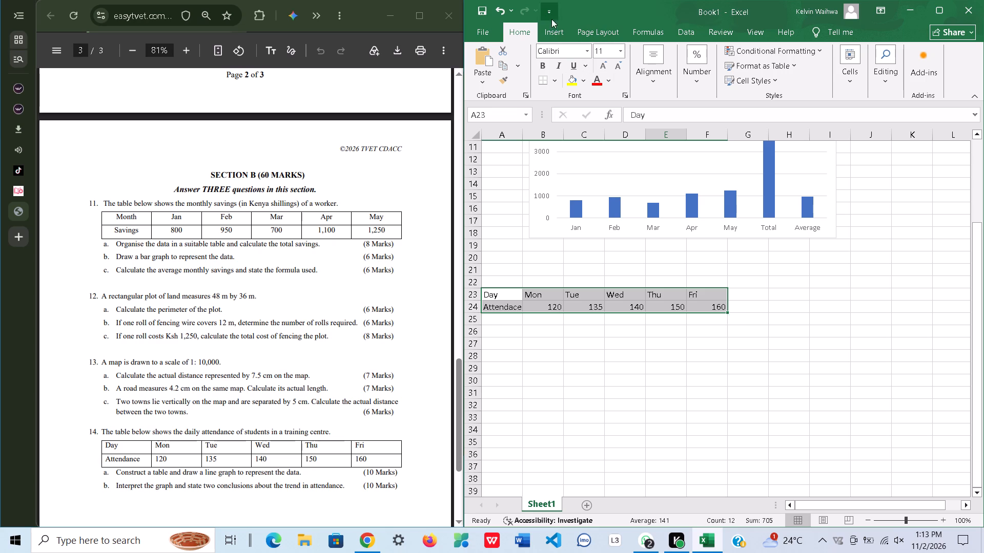
Insert a 2-D line chart with markers from the attendance table A23:F24.
click(553, 24)
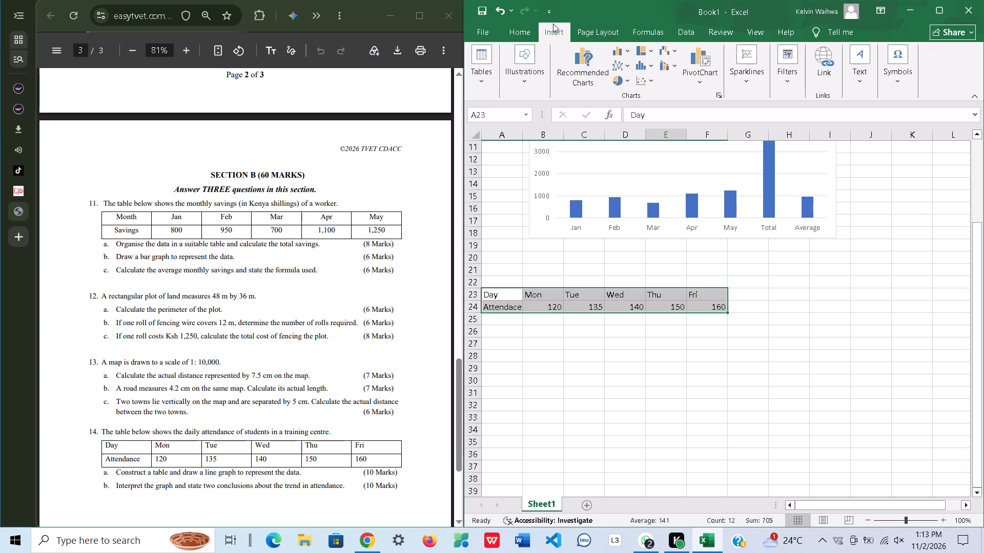
click(628, 61)
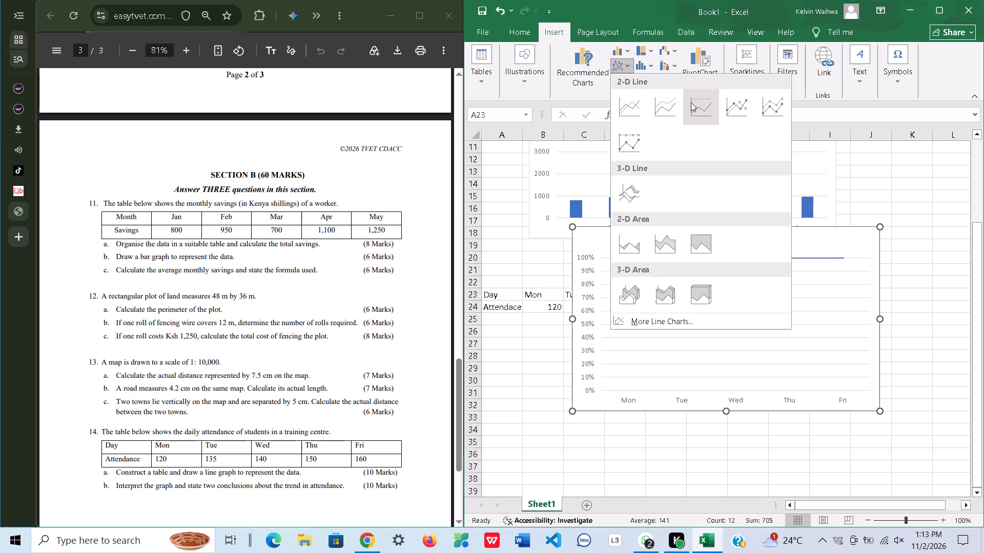
click(729, 106)
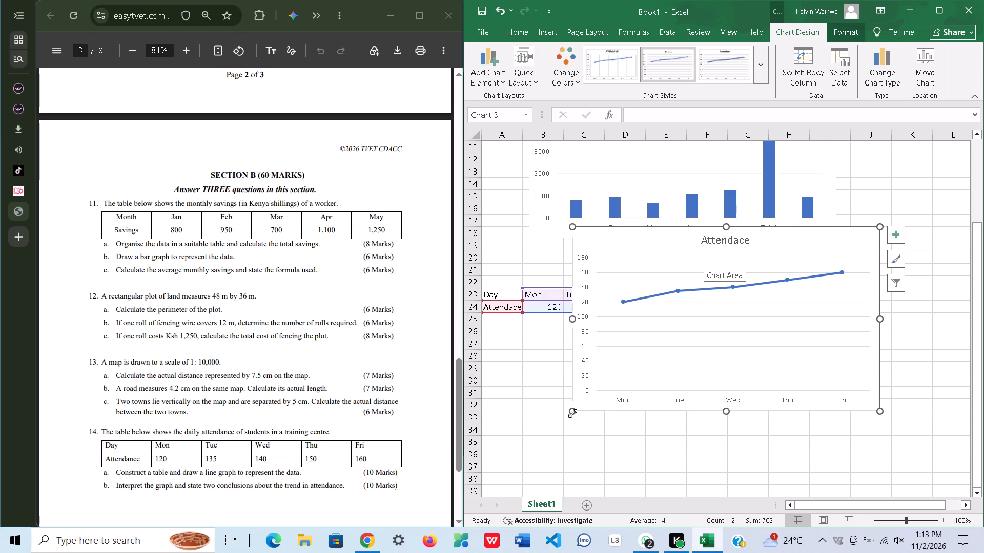
Shrink the attendance line chart slightly by pulling in its lower-left corner.
drag(572, 413, 613, 392)
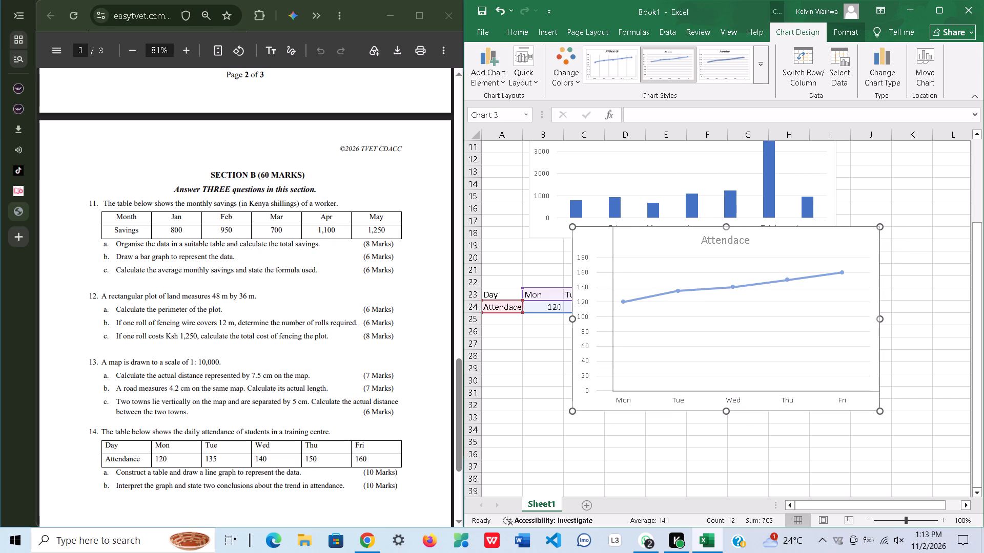
drag(613, 392, 613, 392)
drag(705, 321, 703, 326)
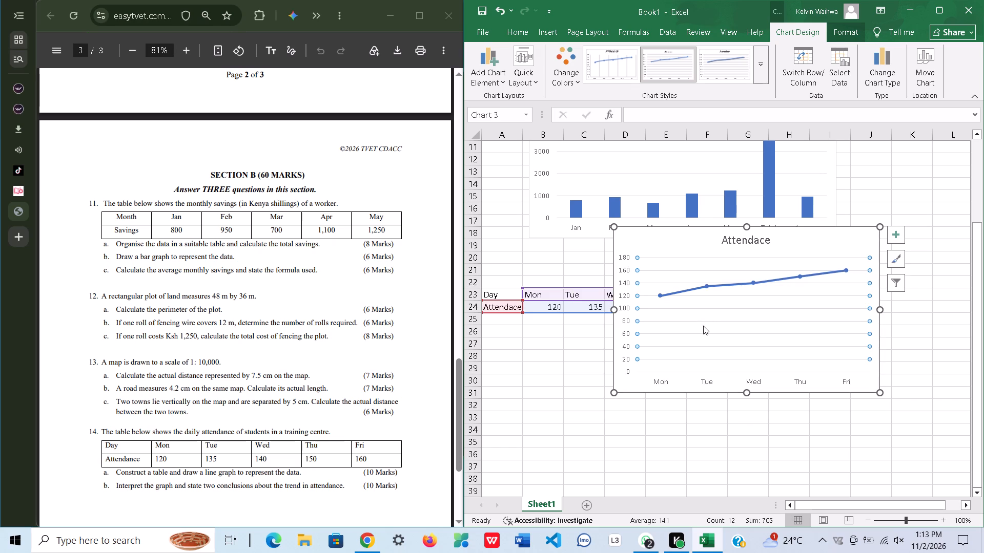
drag(703, 326, 703, 326)
click(700, 330)
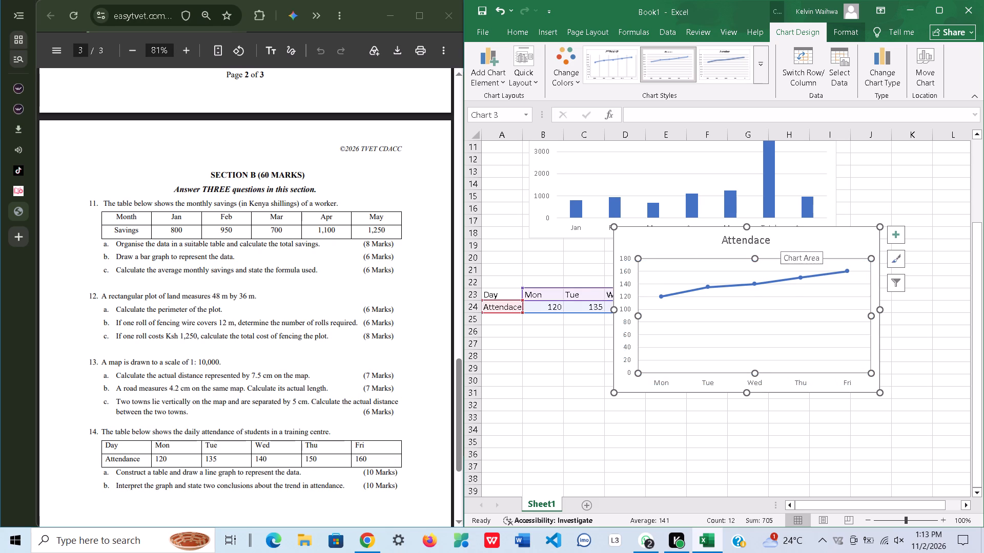
Move the attendance line chart below its table, starting around row 27 and spanning columns B to H.
drag(781, 241, 745, 301)
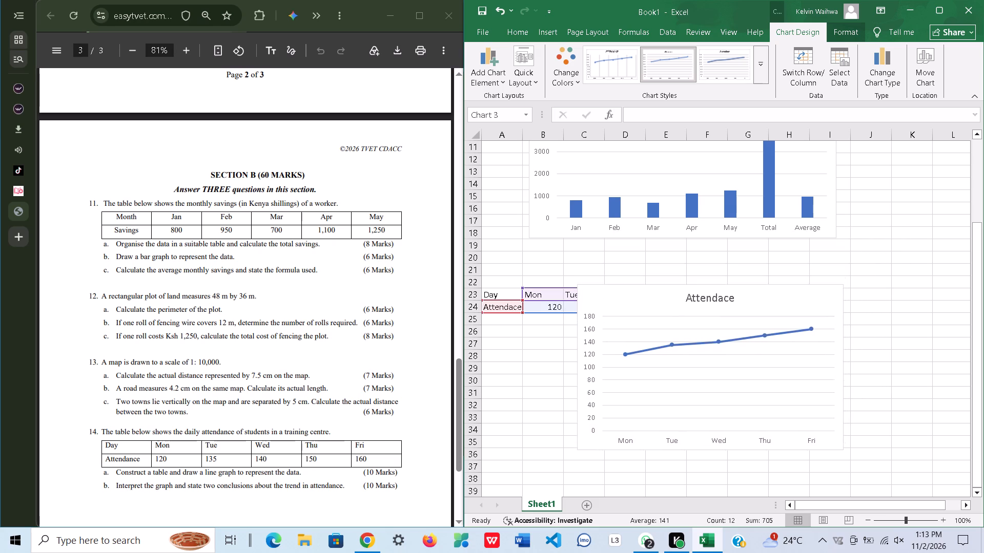
drag(745, 301, 735, 334)
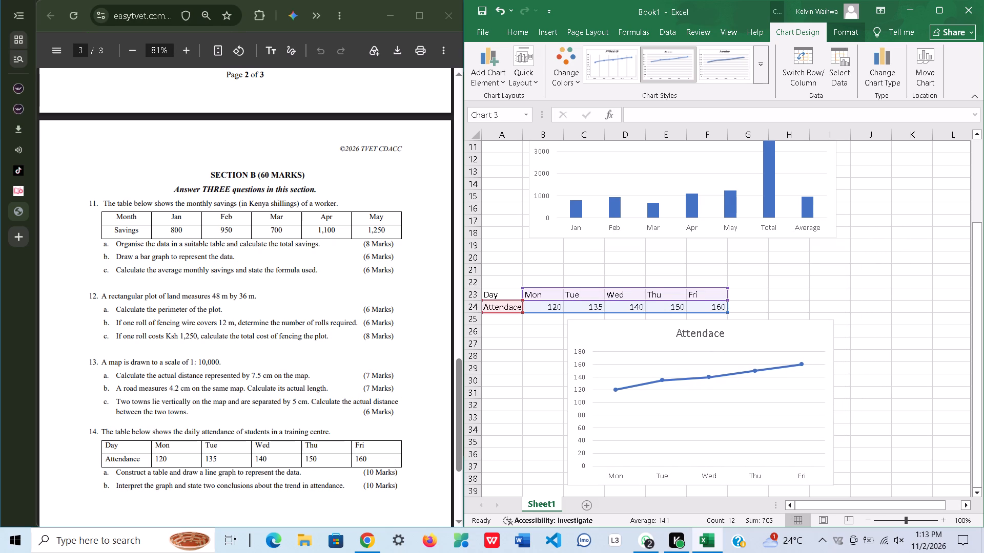
drag(735, 334, 729, 333)
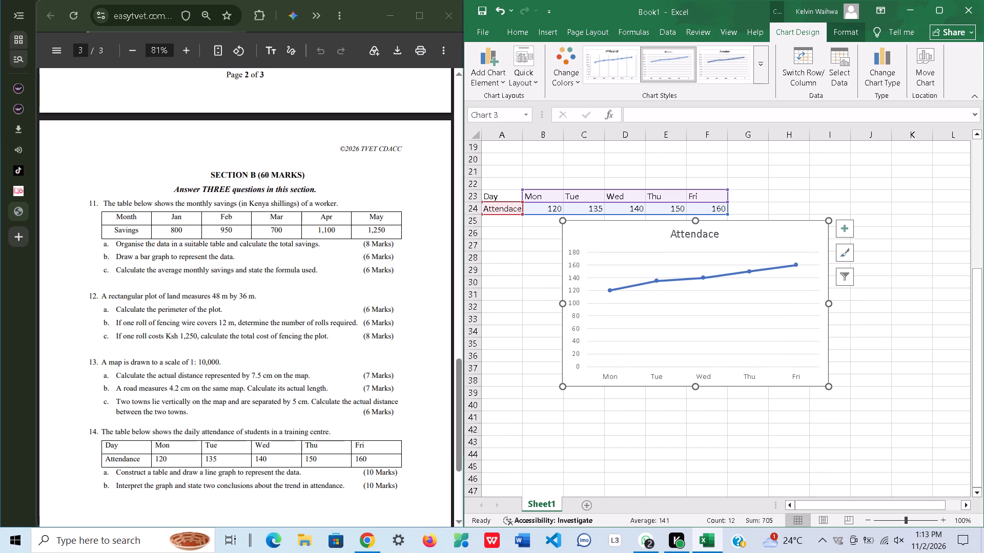
click(850, 307)
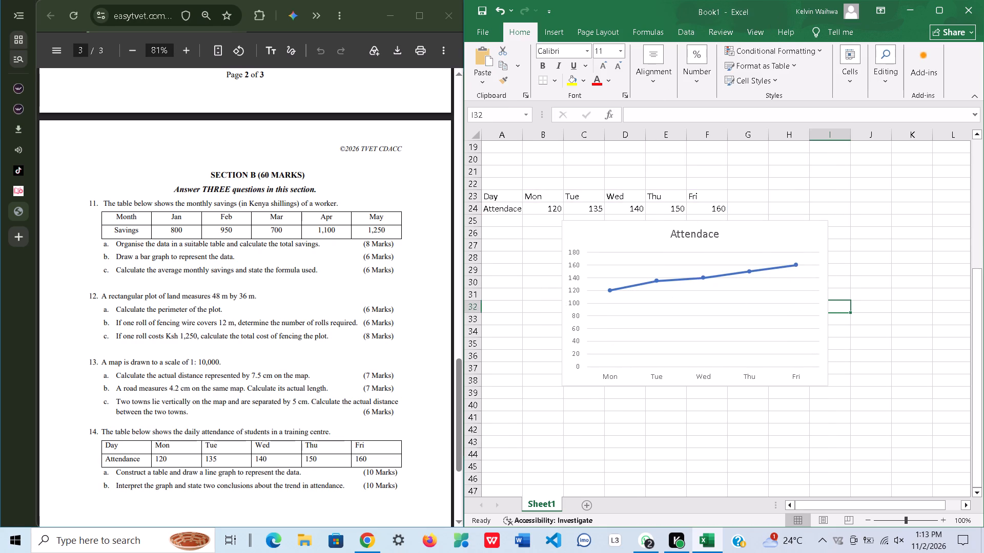
click(836, 239)
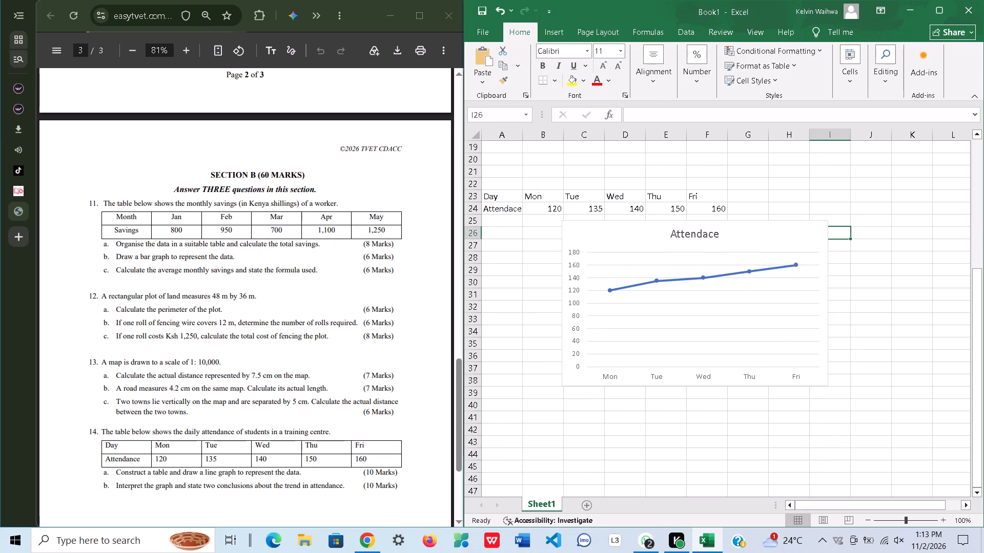
click(770, 258)
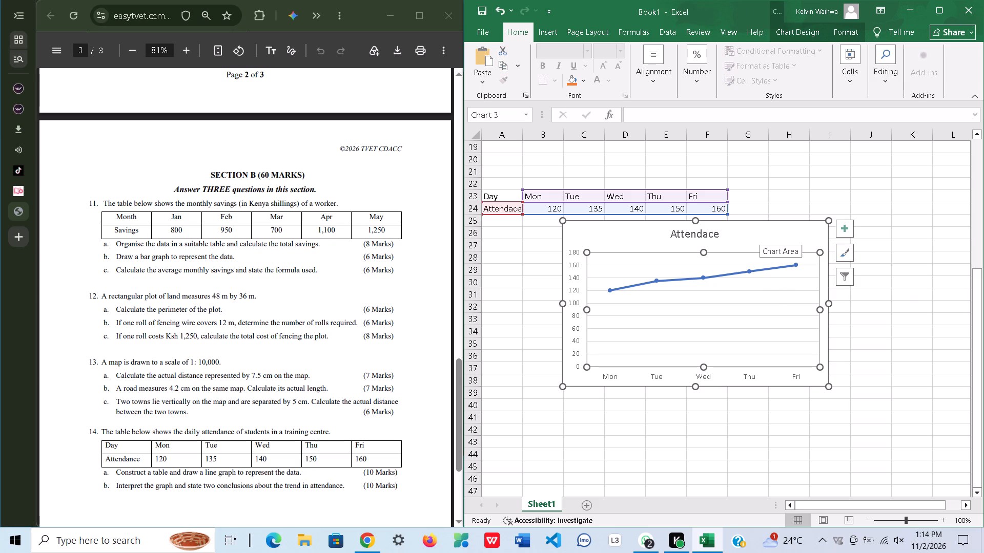
drag(760, 235, 738, 241)
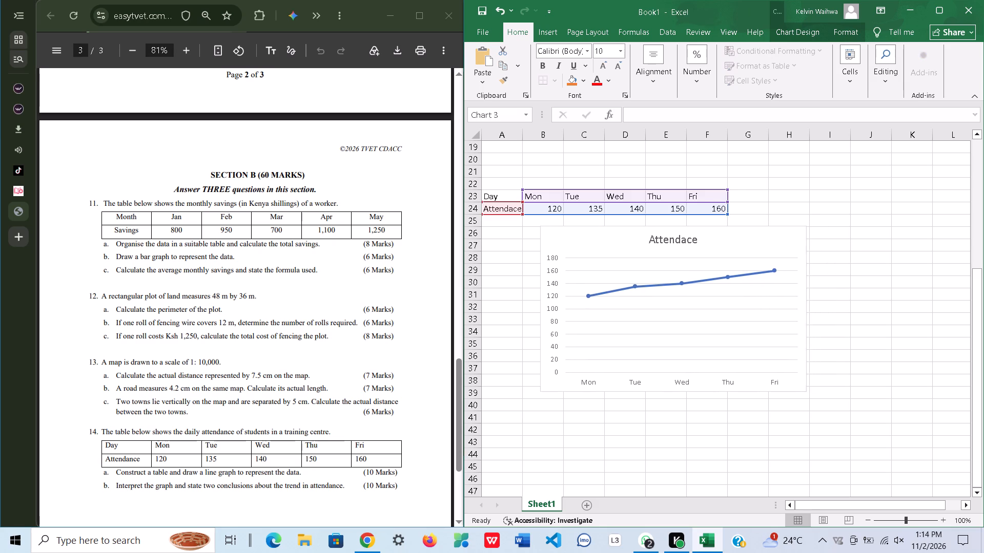
drag(738, 241, 719, 240)
click(793, 166)
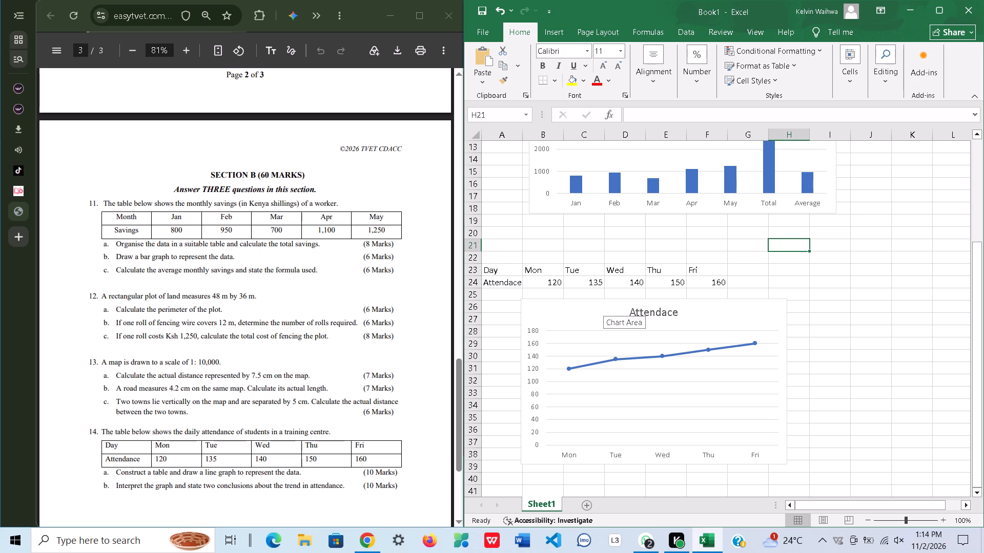
drag(603, 306, 603, 322)
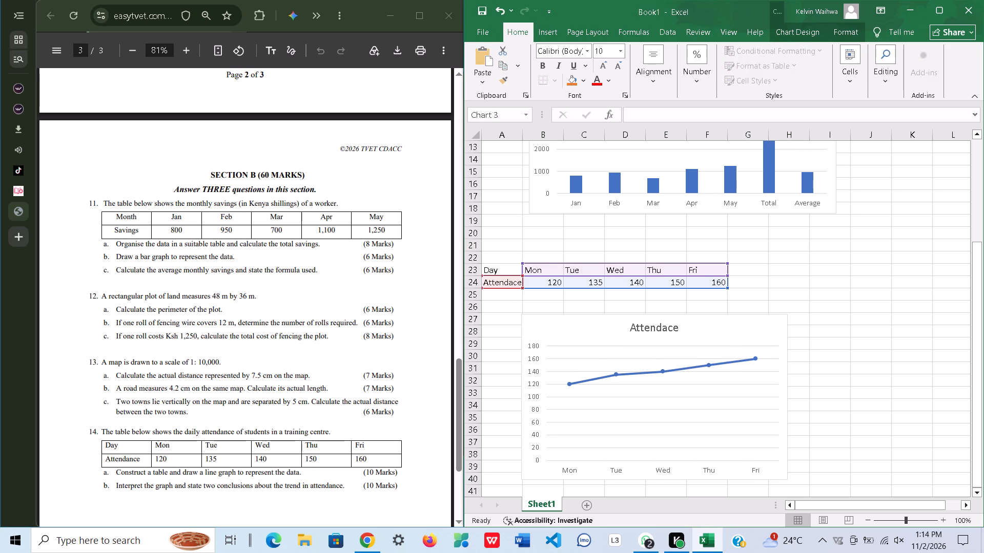
drag(603, 322, 603, 322)
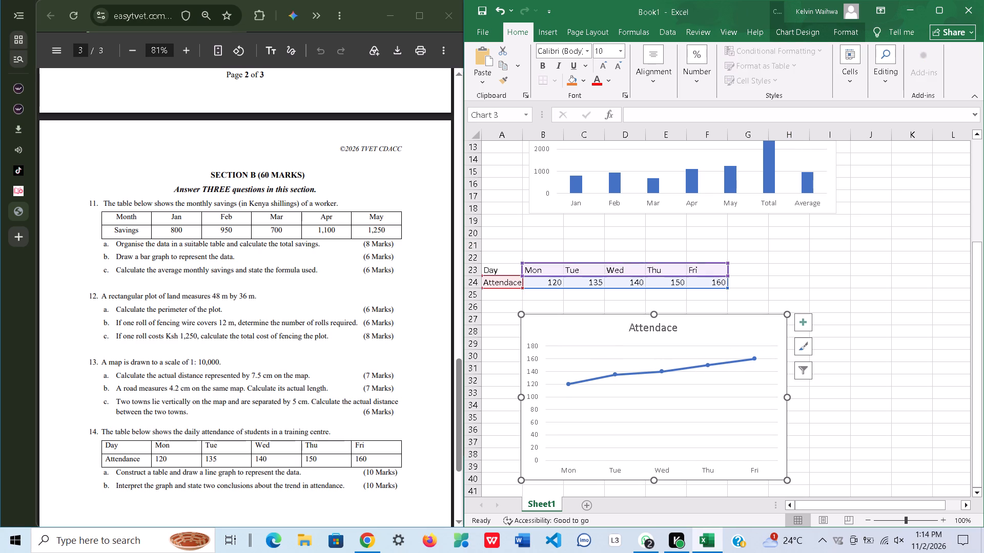
drag(594, 332, 600, 332)
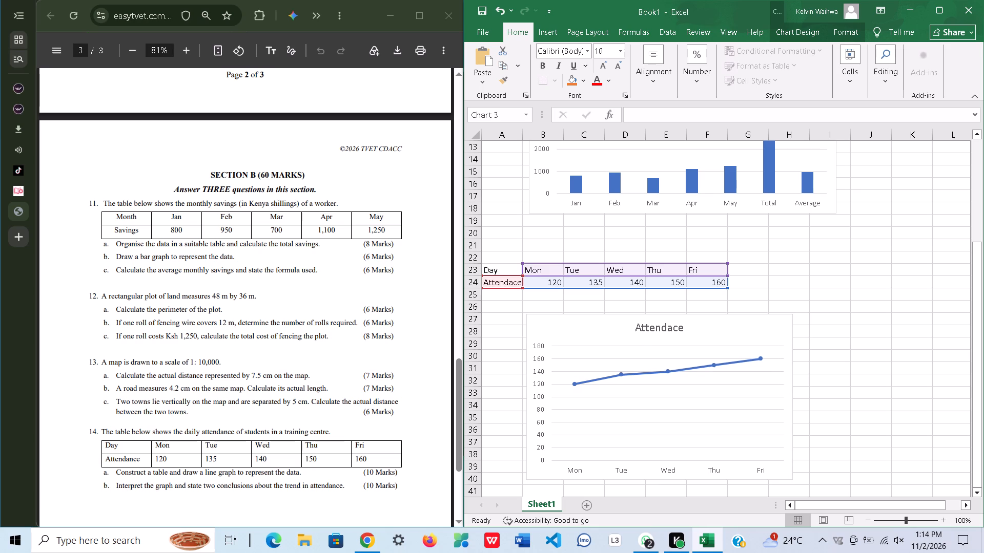
drag(600, 332, 603, 332)
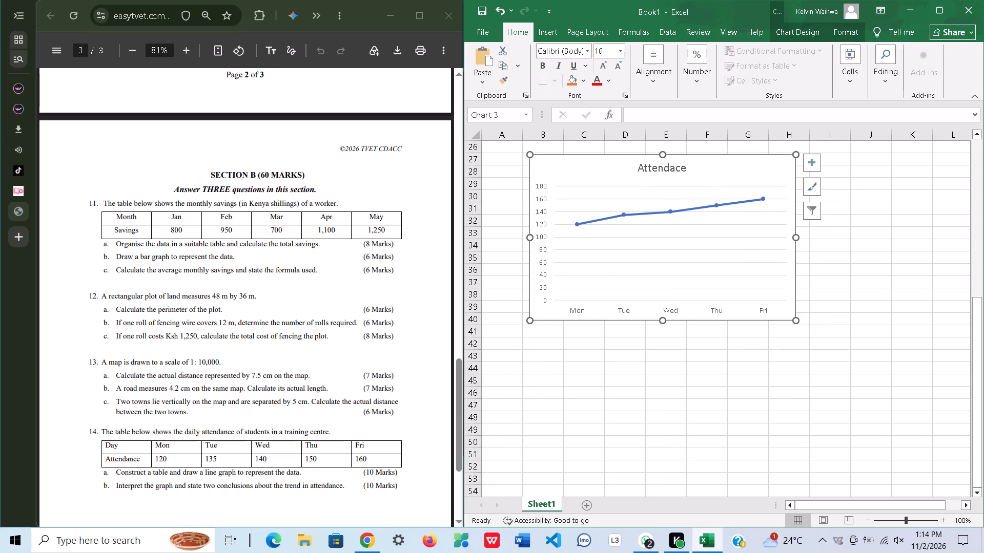
Look through the exam paper's sections to find another question with data to tabulate.
click(294, 326)
scroll(294, 326, down, 7)
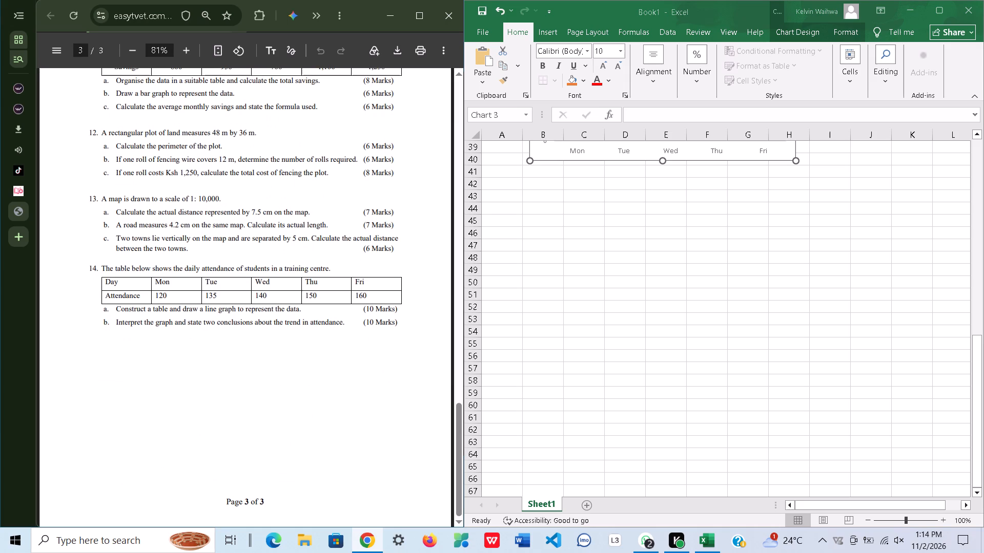
scroll(294, 326, up, 5)
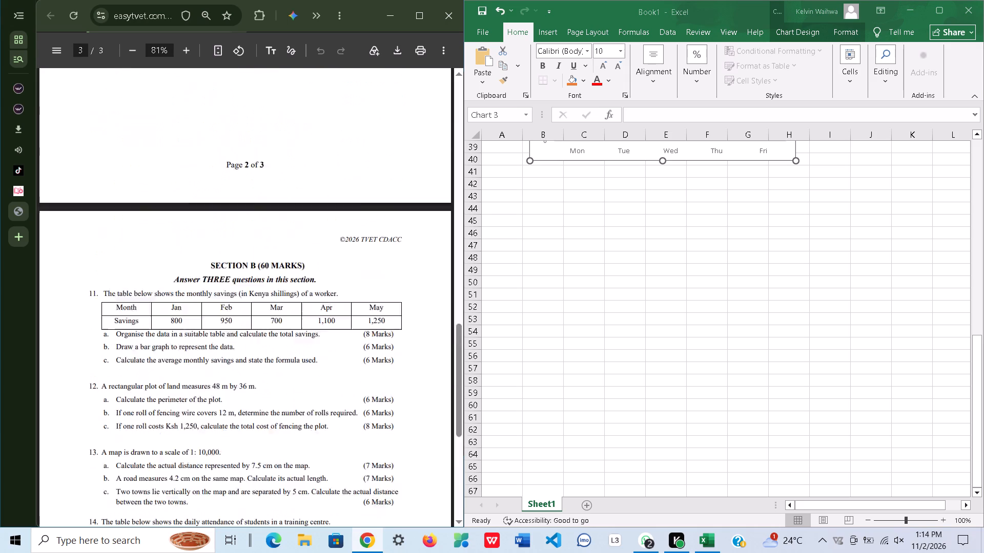
scroll(294, 326, up, 3)
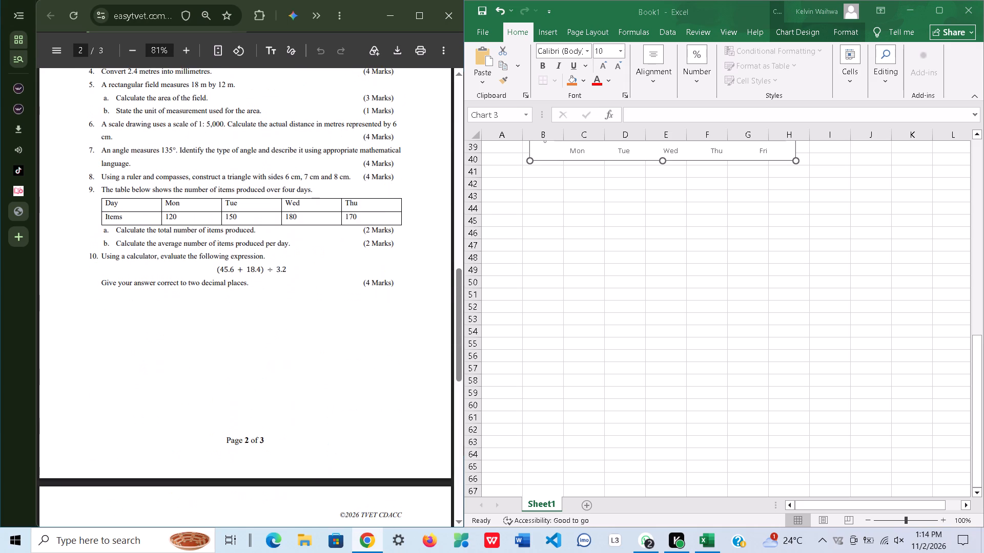
scroll(294, 326, down, 4)
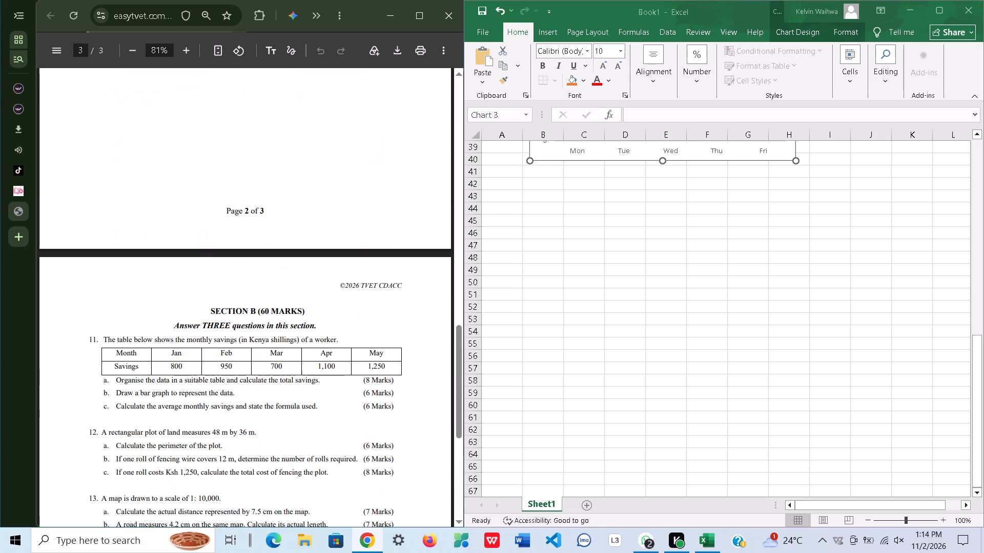
scroll(294, 326, up, 2)
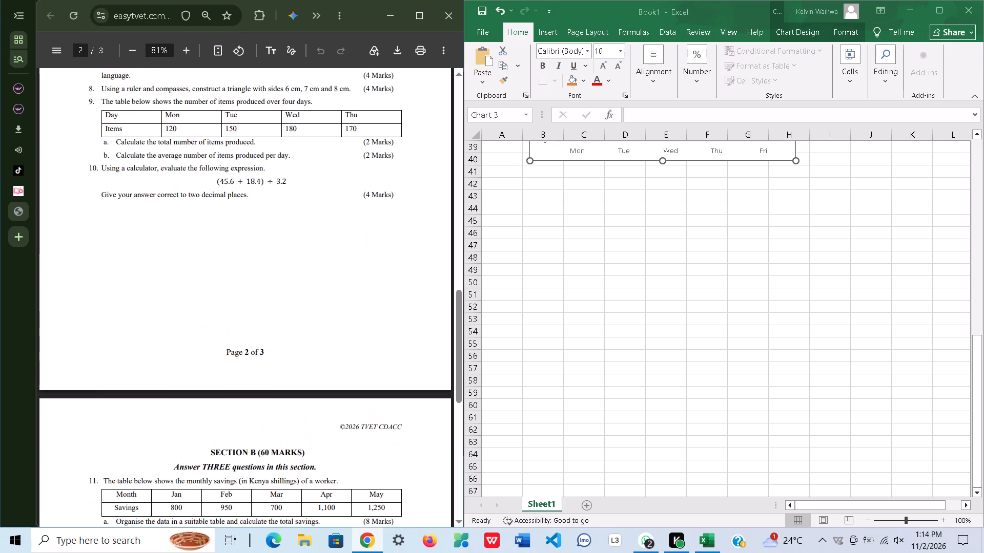
scroll(294, 326, down, 3)
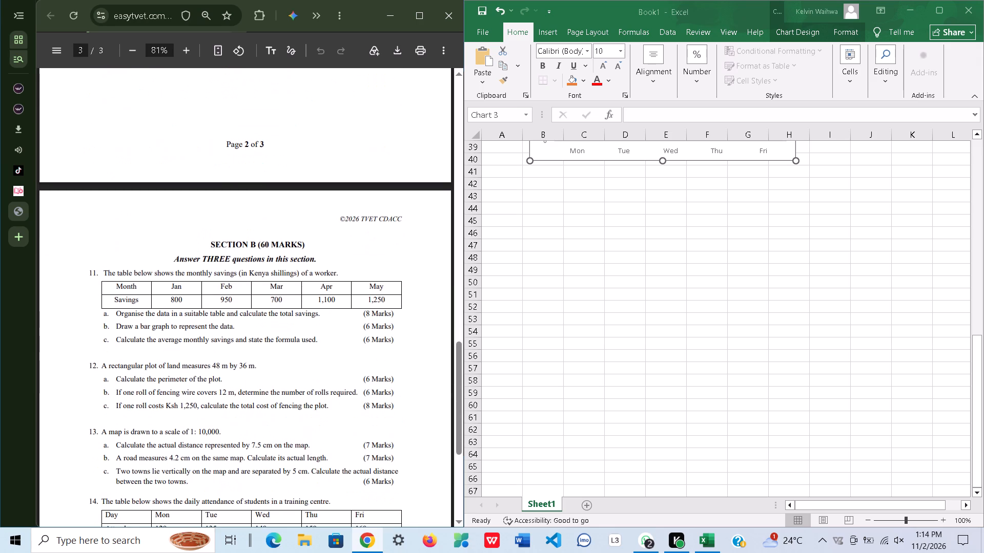
scroll(294, 326, down, 3)
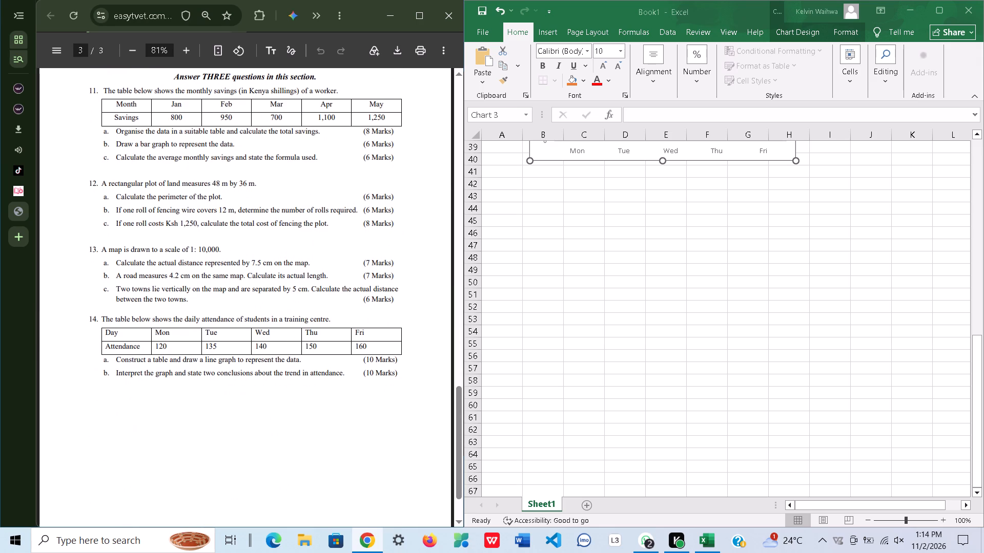
scroll(294, 326, up, 4)
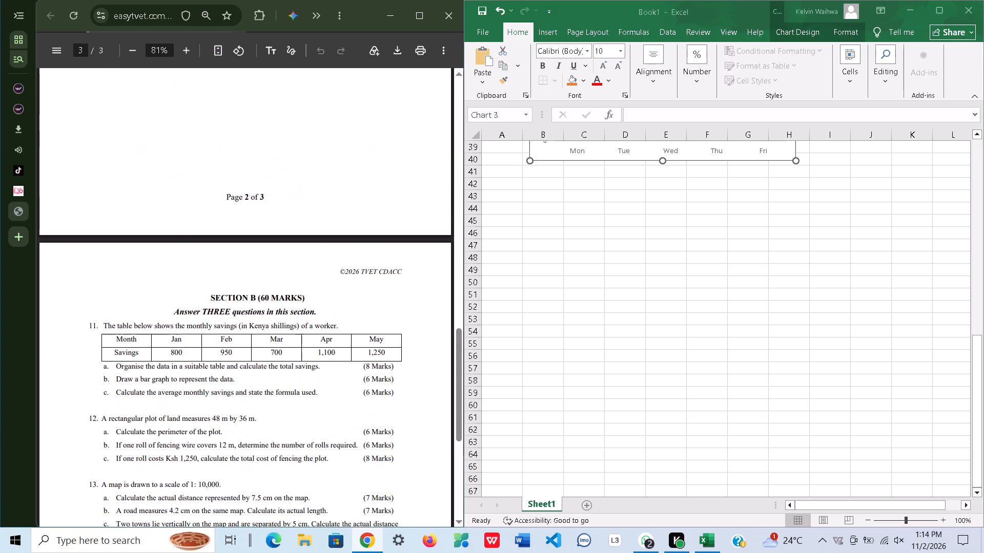
scroll(294, 326, up, 5)
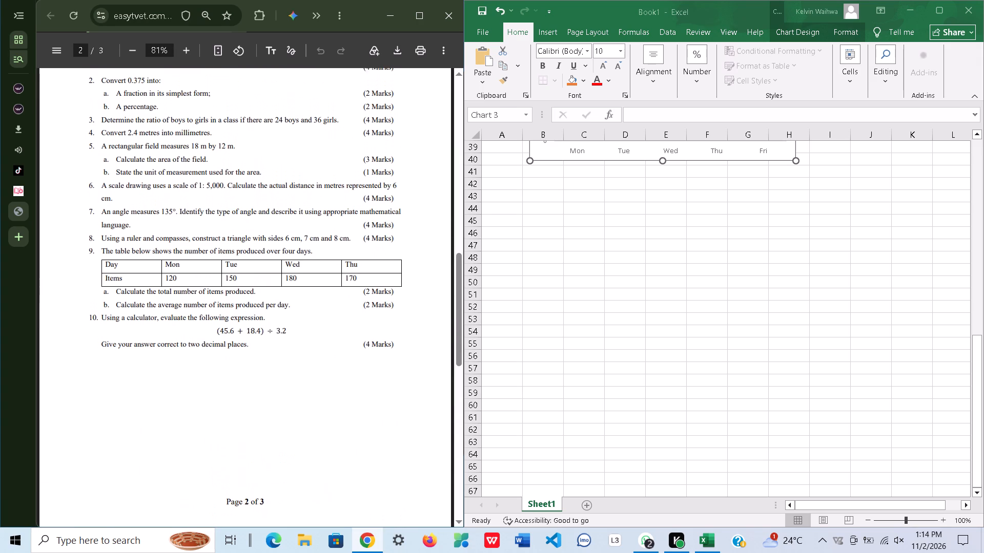
scroll(294, 326, up, 2)
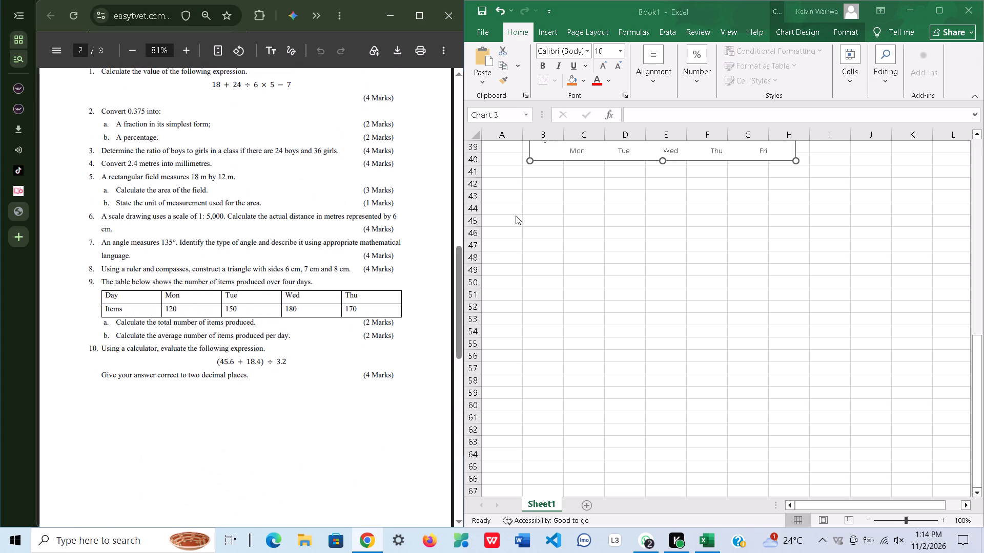
Enter the question 9 header row in A48:E48: Day, Mon, Tue, Wed, Thu.
click(500, 224)
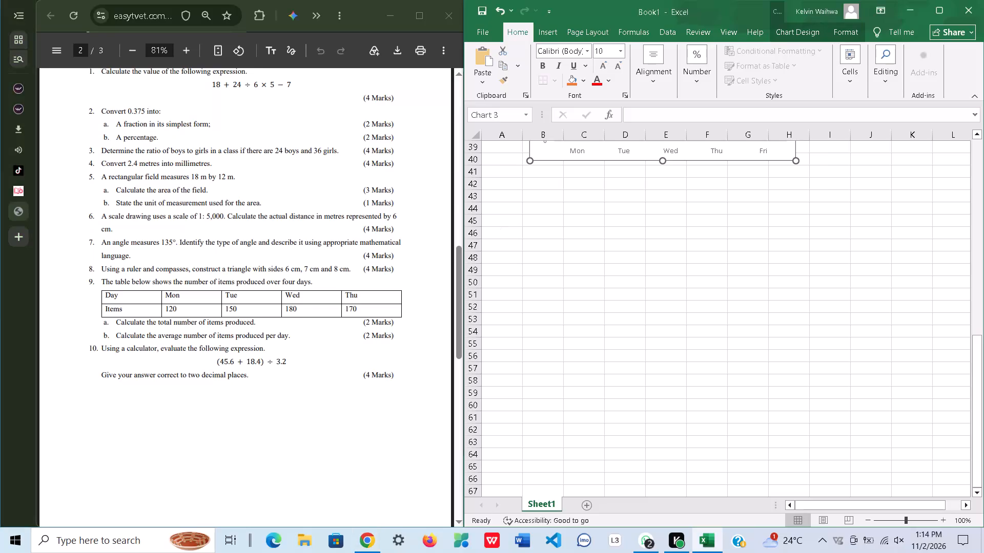
click(501, 260)
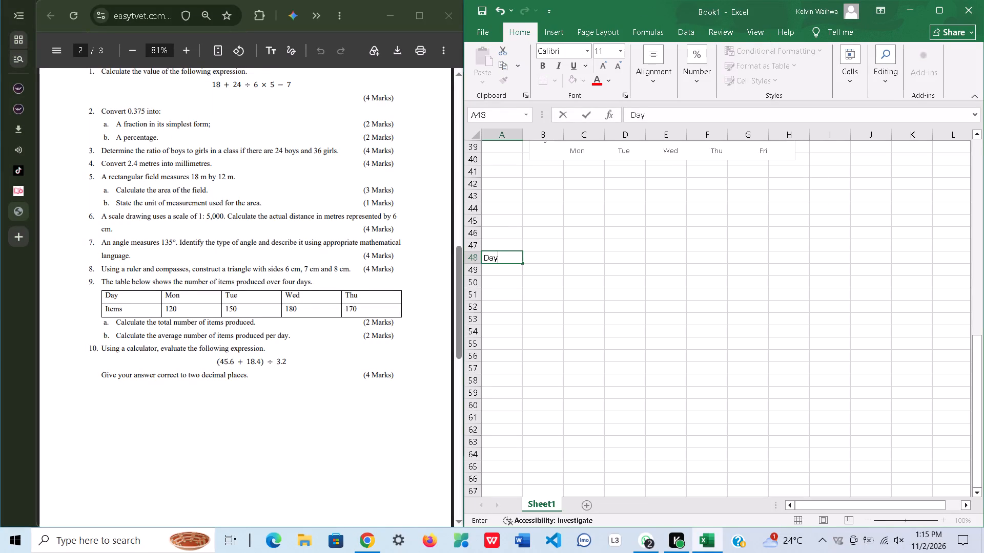
key(Right)
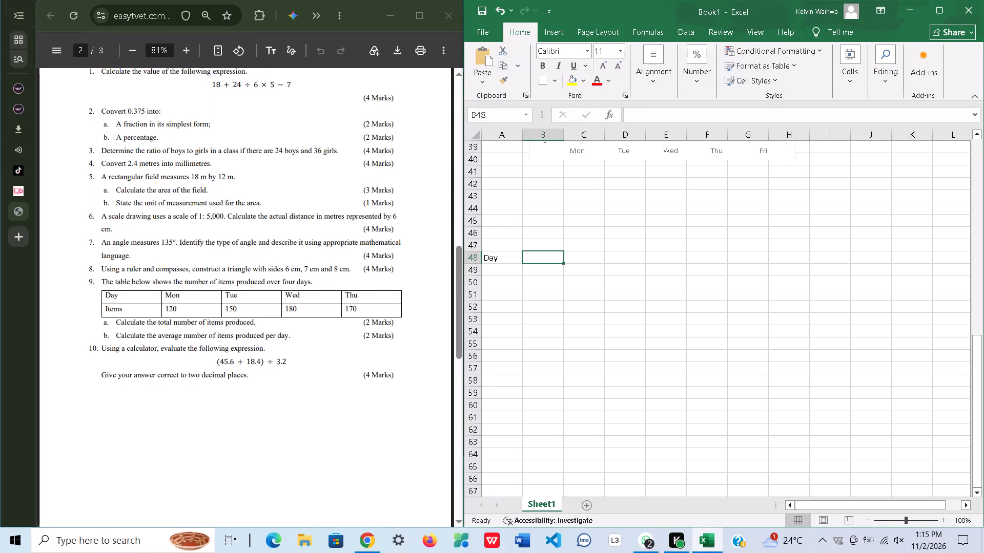
text(on)
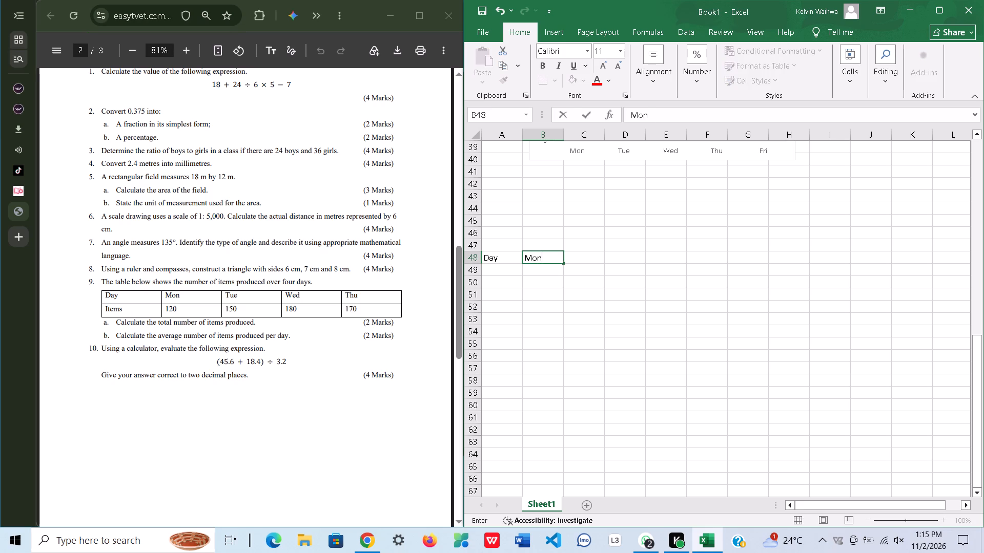
key(Right)
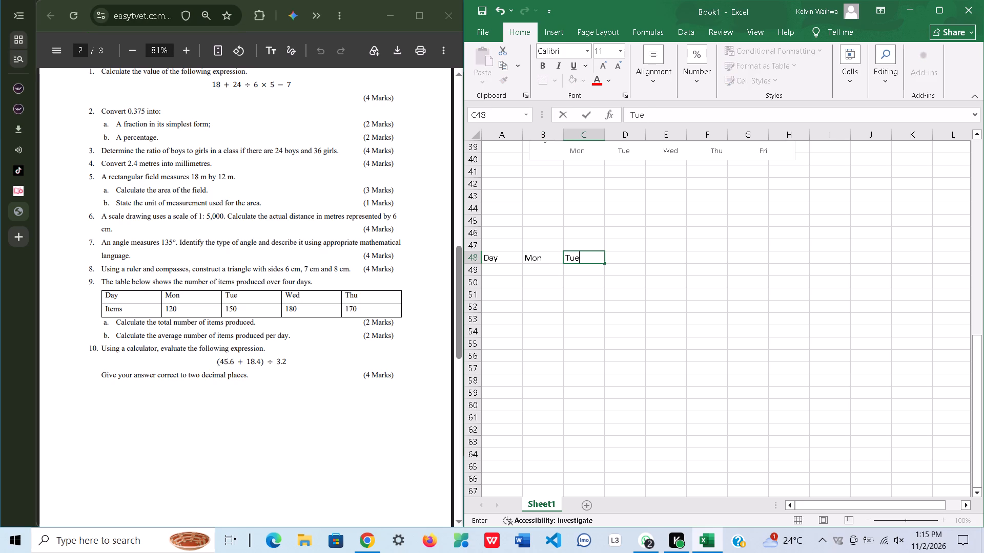
key(Right)
key(w)
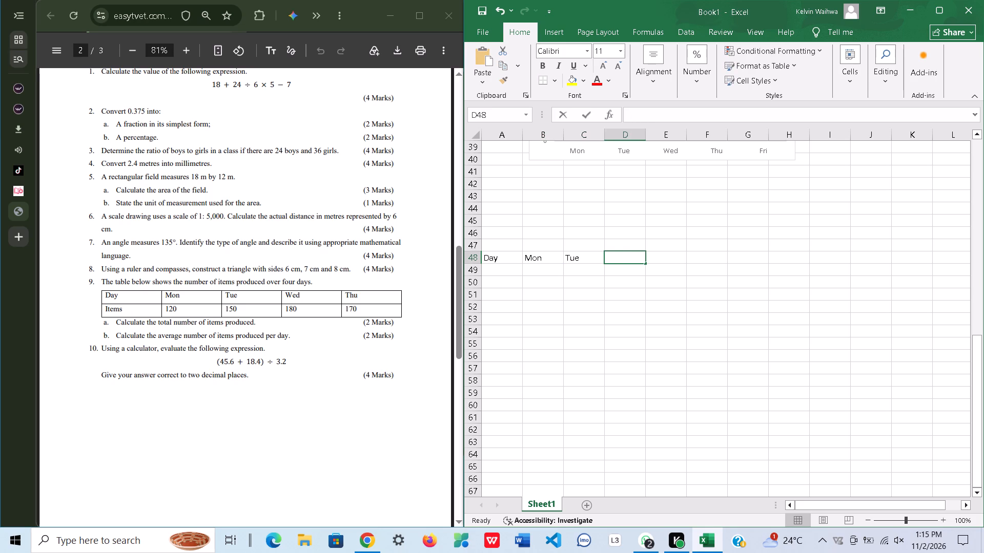
key(d)
key(Right)
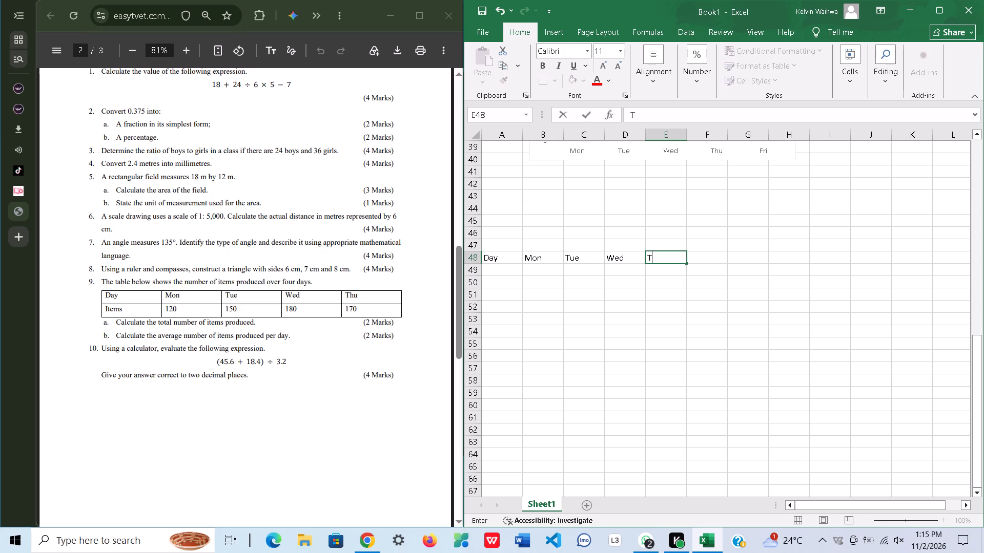
Fill in the question 9 data row under the day headers: Items in A49, 120 in B49 and 170 in E49.
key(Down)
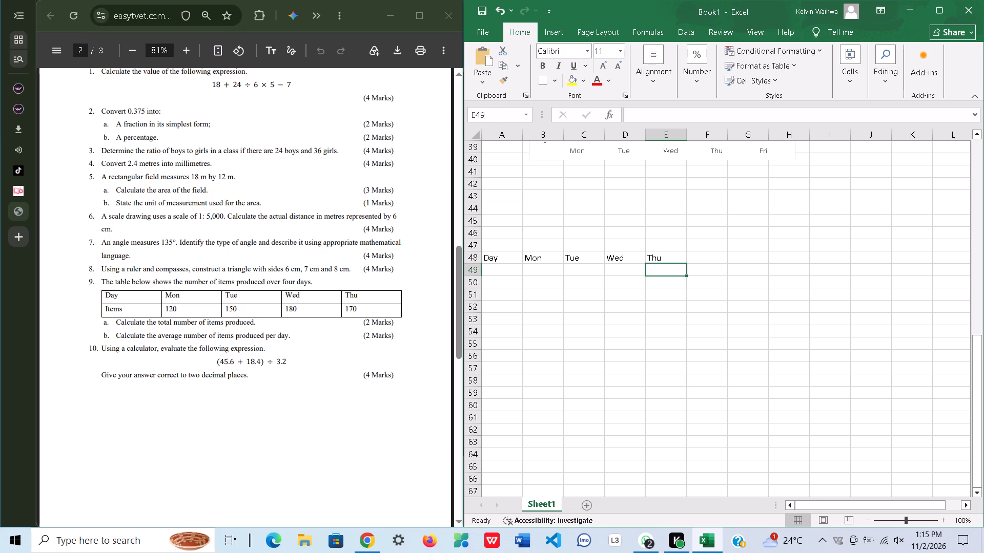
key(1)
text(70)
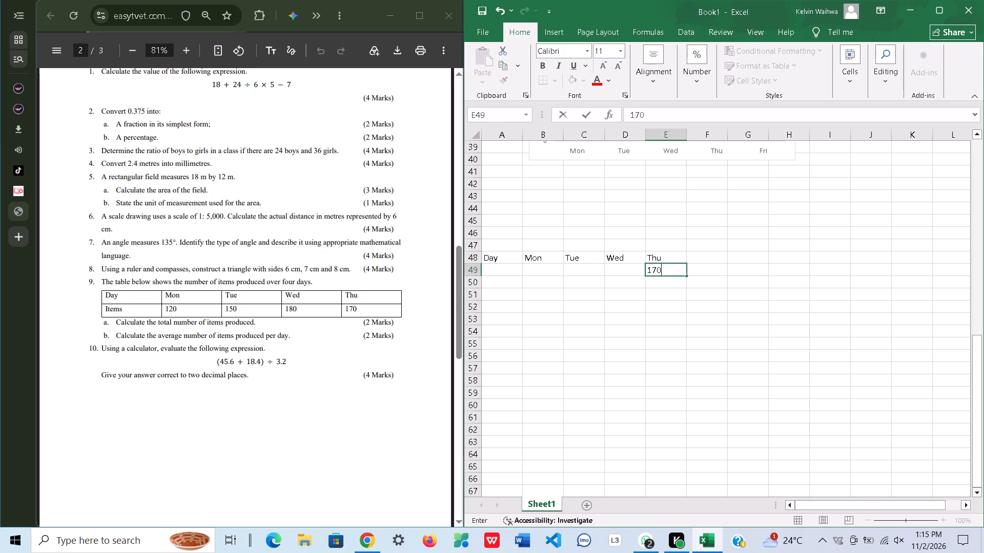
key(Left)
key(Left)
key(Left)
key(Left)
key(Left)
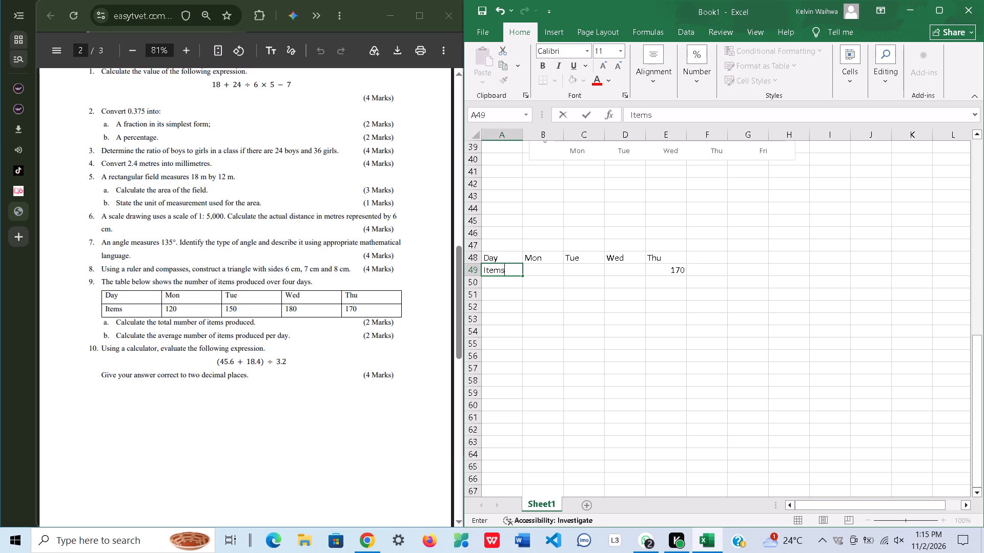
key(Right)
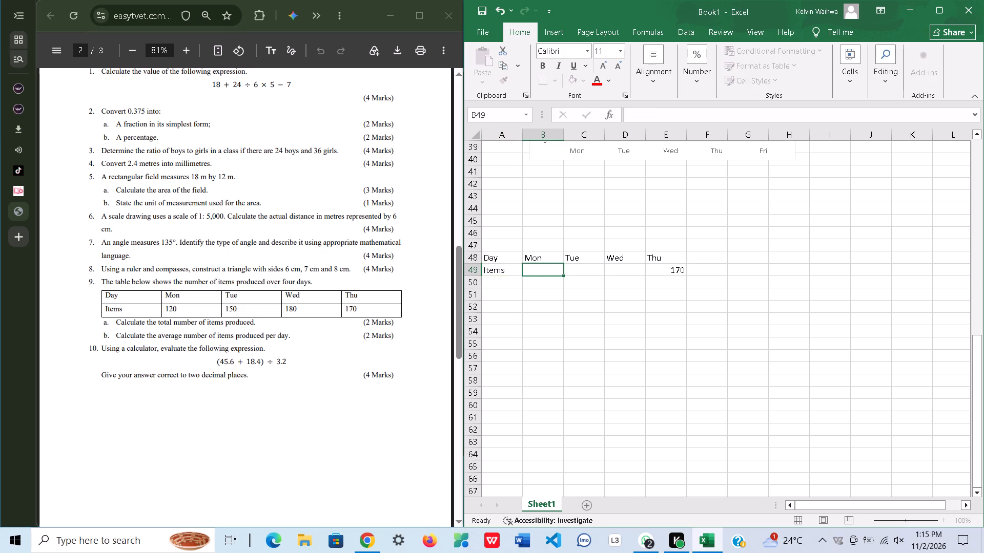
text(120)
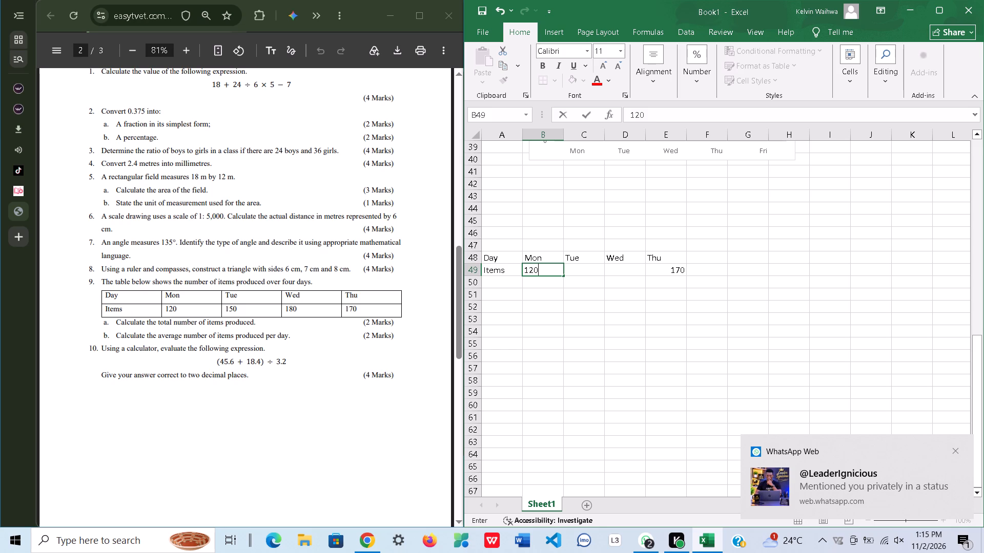
click(957, 448)
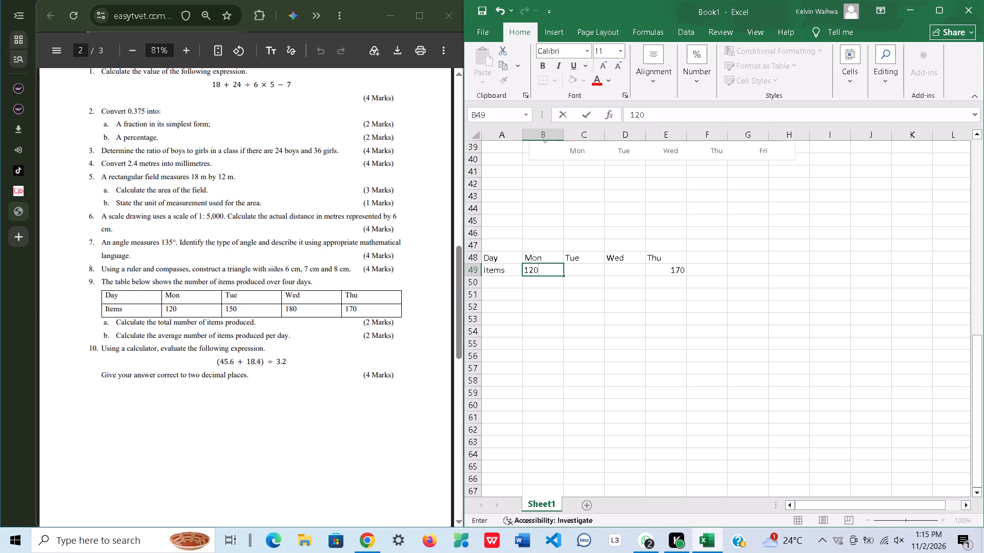
key(Right)
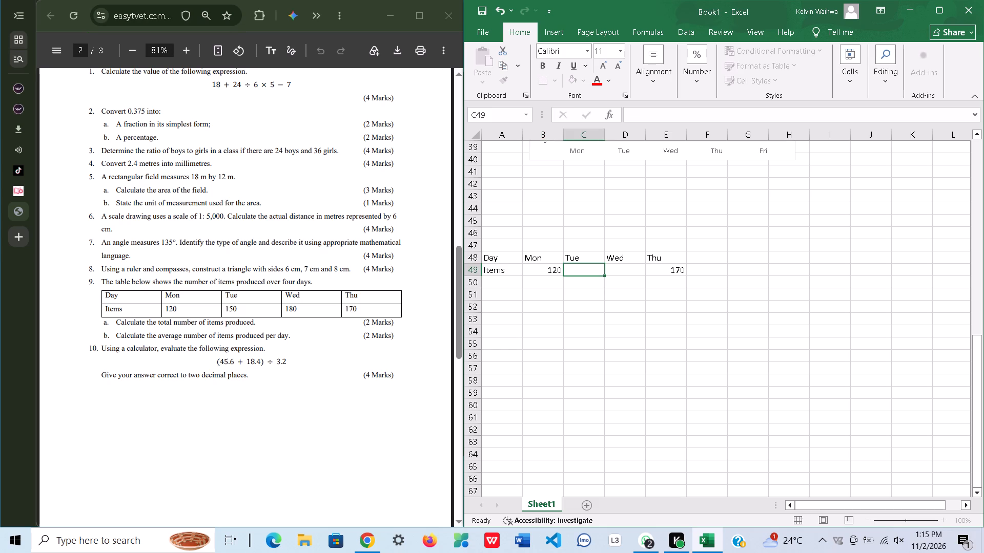
Fill in the missing item counts in row 49: 150 for Tue in C49 and 180 for Wed in D49.
text(14)
key(BackSpace)
text(50)
key(Right)
text(180)
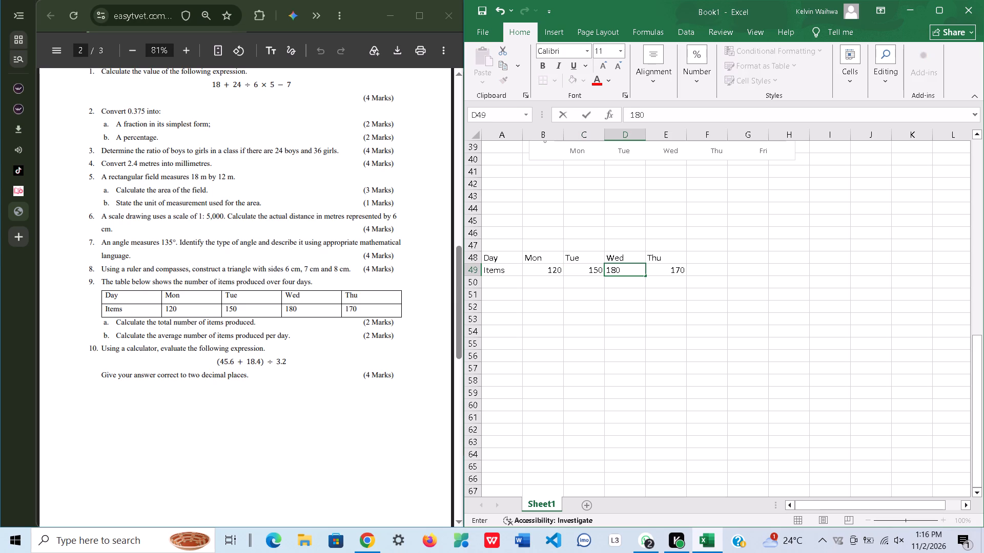
click(510, 283)
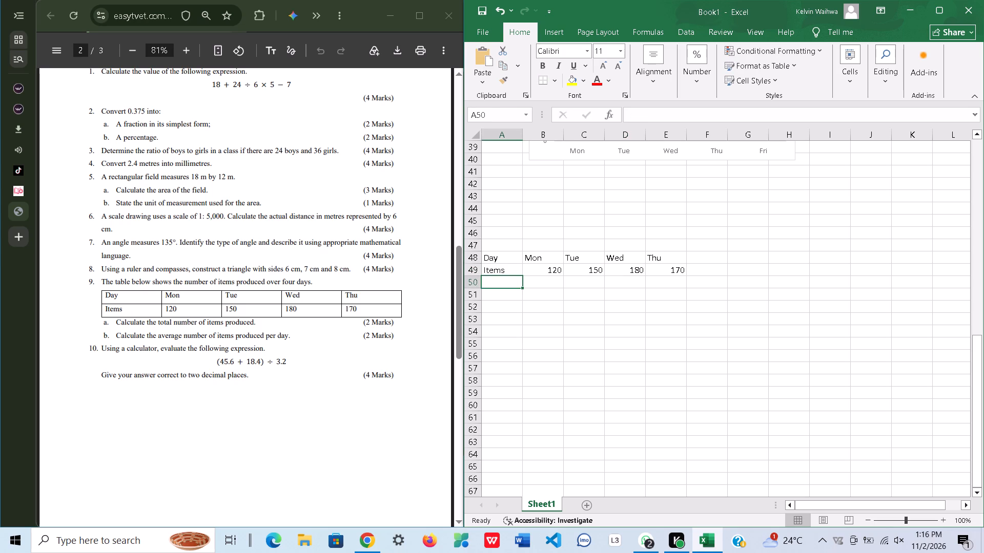
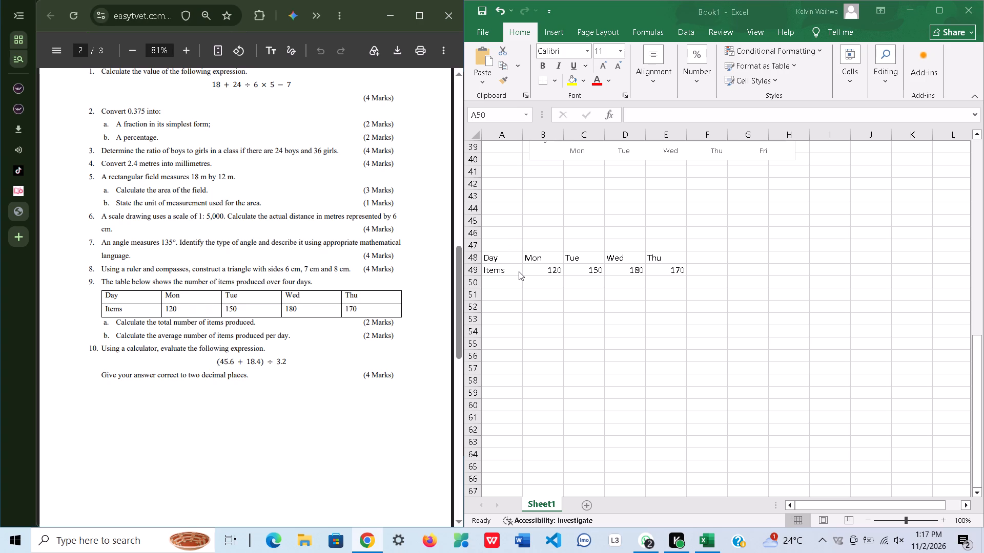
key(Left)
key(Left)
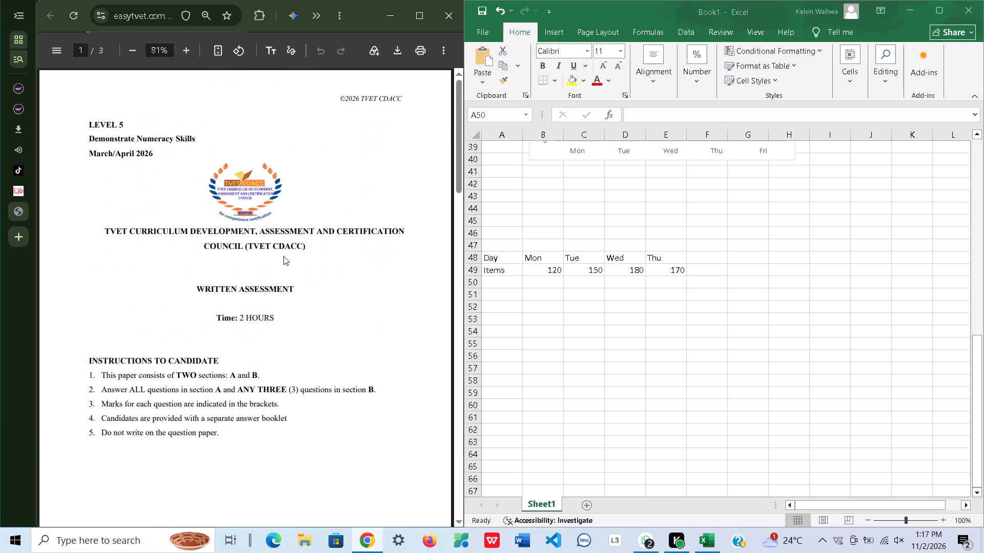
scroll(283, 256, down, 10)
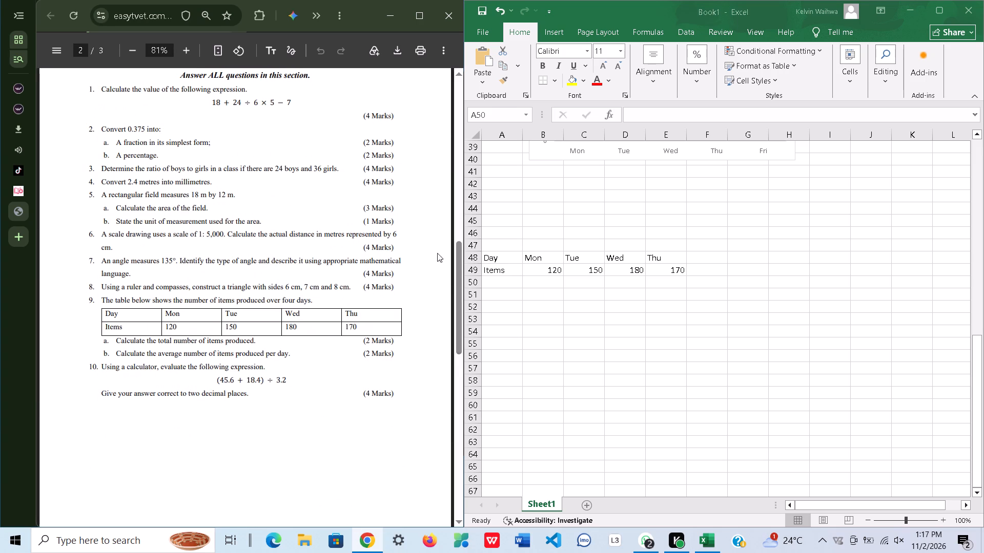
Make the question 9 header row A48:E48 bold, from Day through Thu.
click(502, 253)
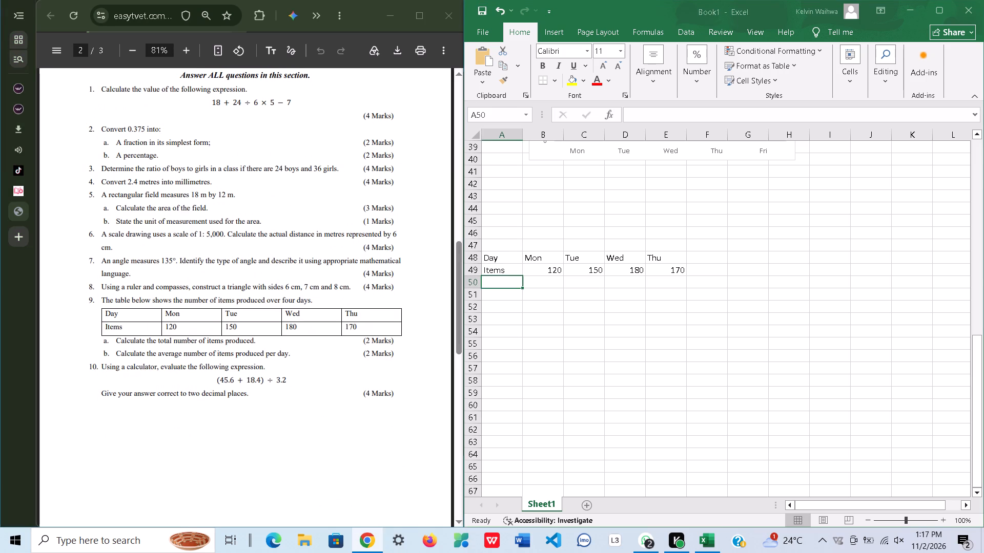
click(505, 262)
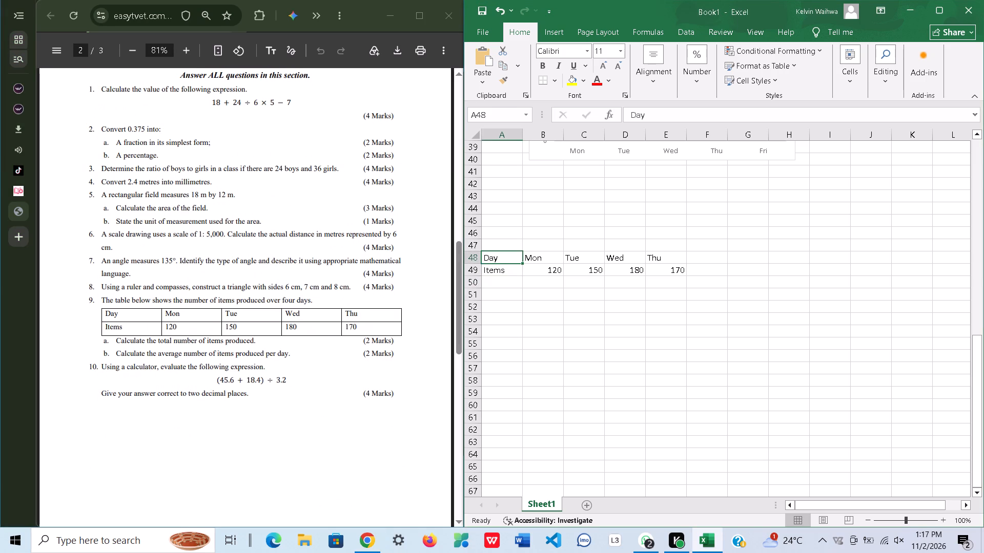
drag(510, 259, 537, 260)
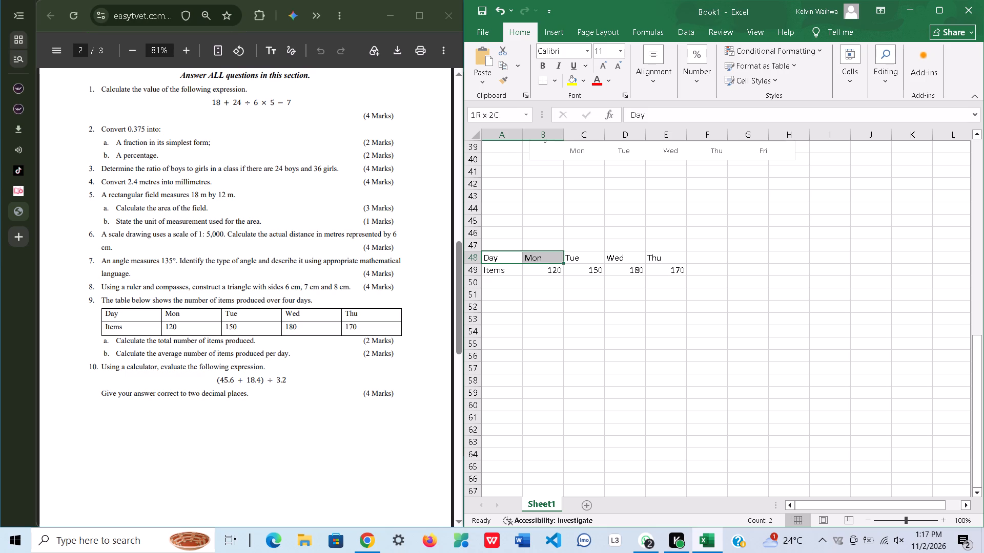
drag(537, 260, 657, 257)
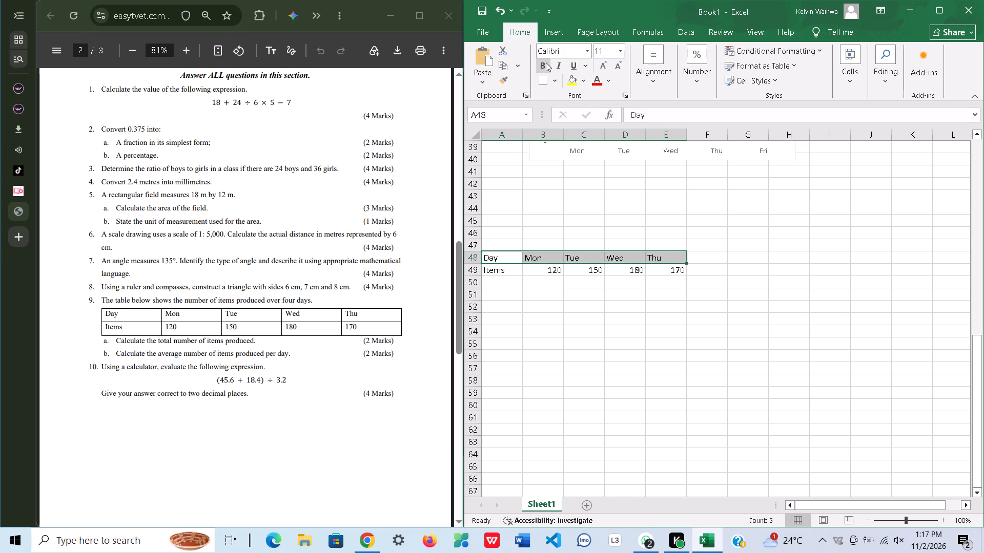
click(546, 62)
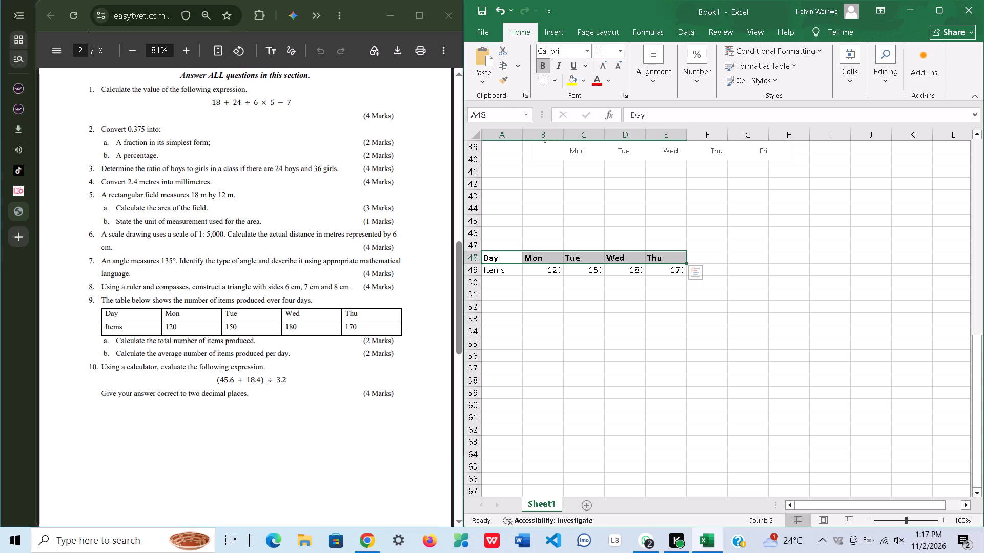
Make the attendance table's header row A23:F23 bold, from Day through Fri.
click(598, 208)
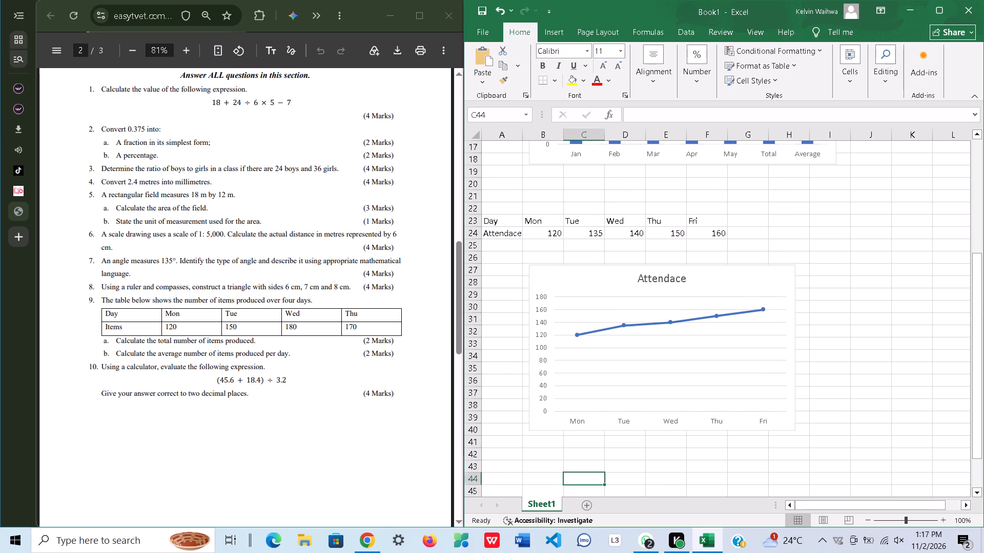
click(496, 243)
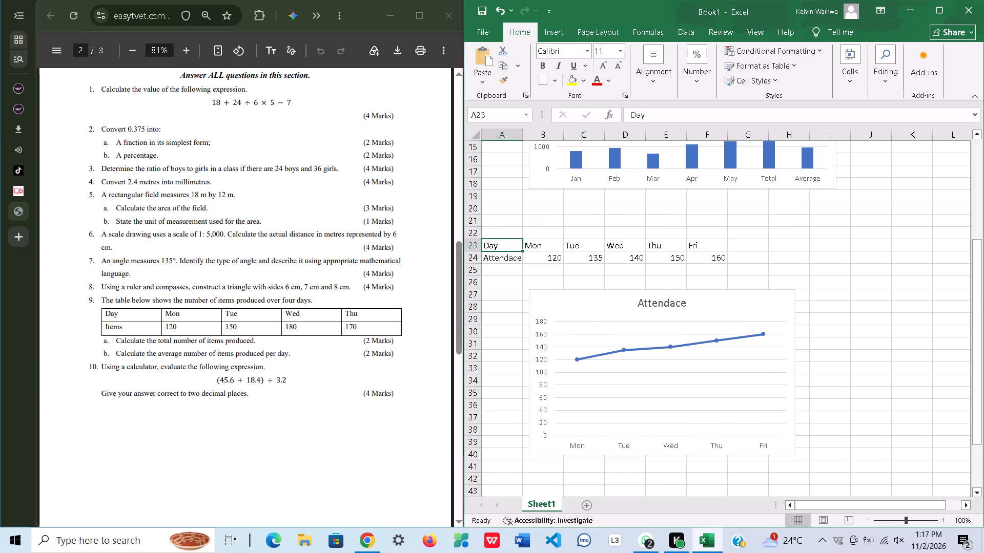
drag(496, 243, 664, 243)
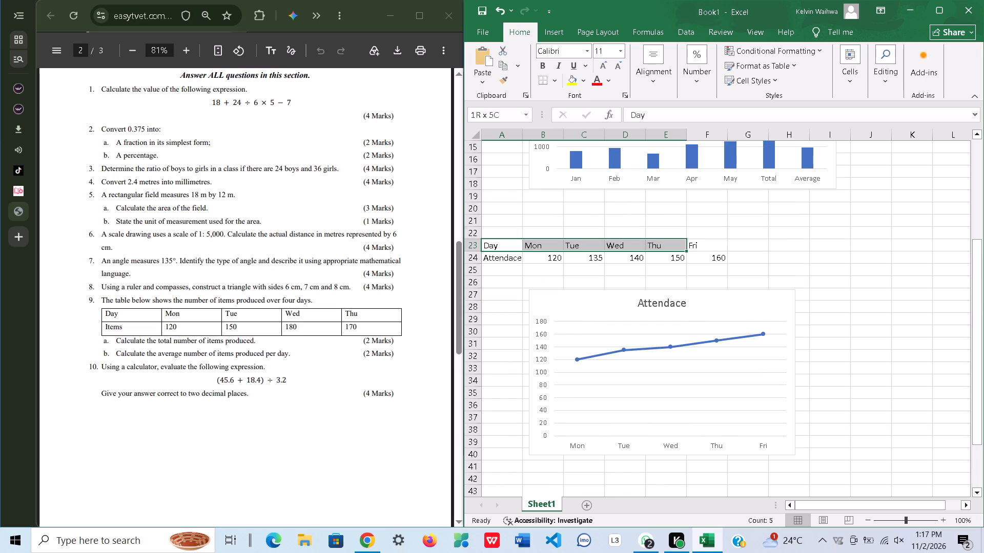
drag(664, 243, 688, 245)
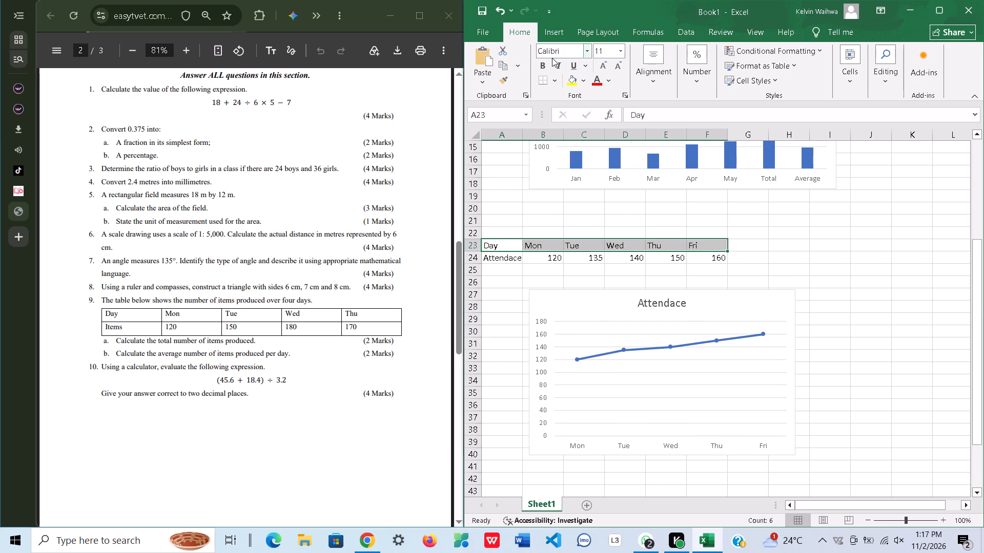
click(544, 62)
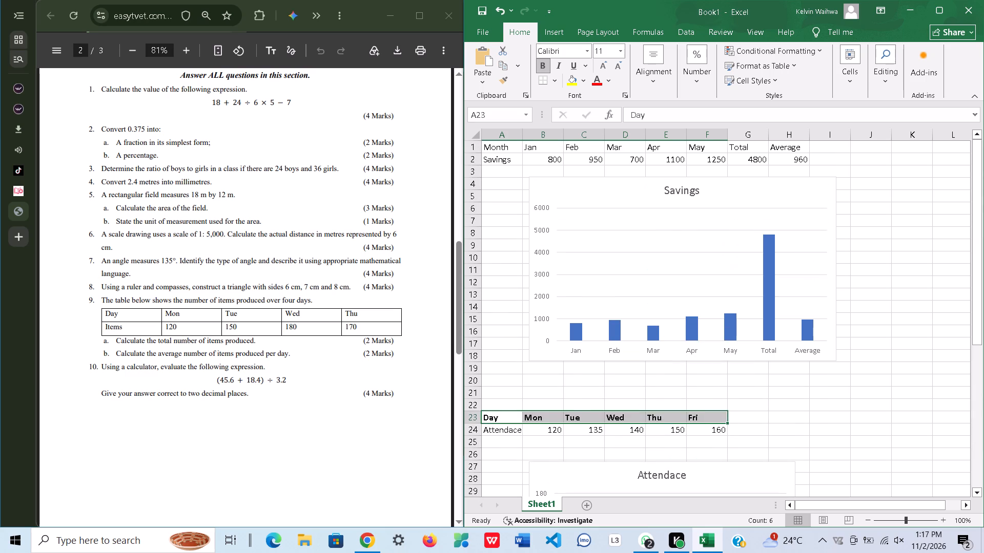
Make the savings table's header row A1:H1 bold, from Month through Average.
click(511, 148)
drag(511, 148, 602, 145)
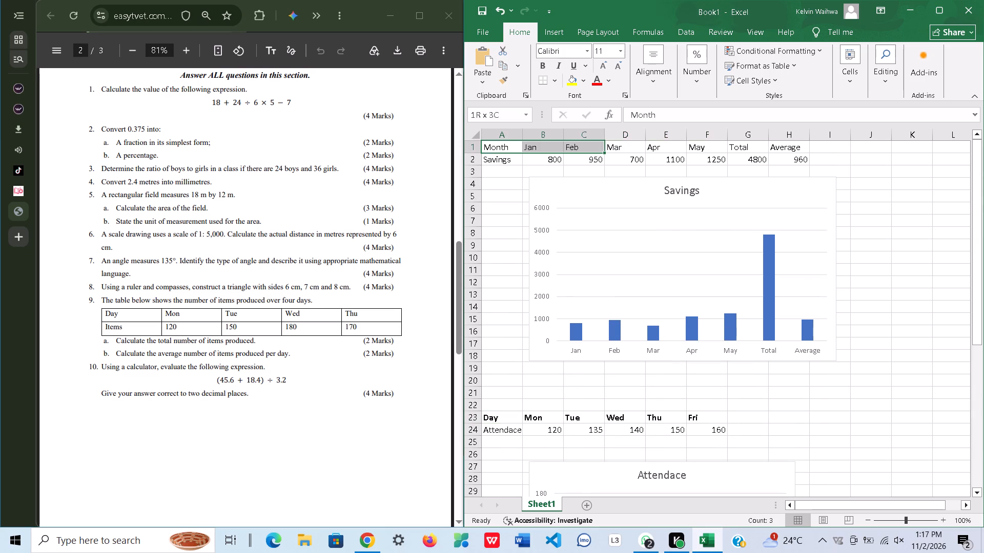
drag(602, 145, 795, 144)
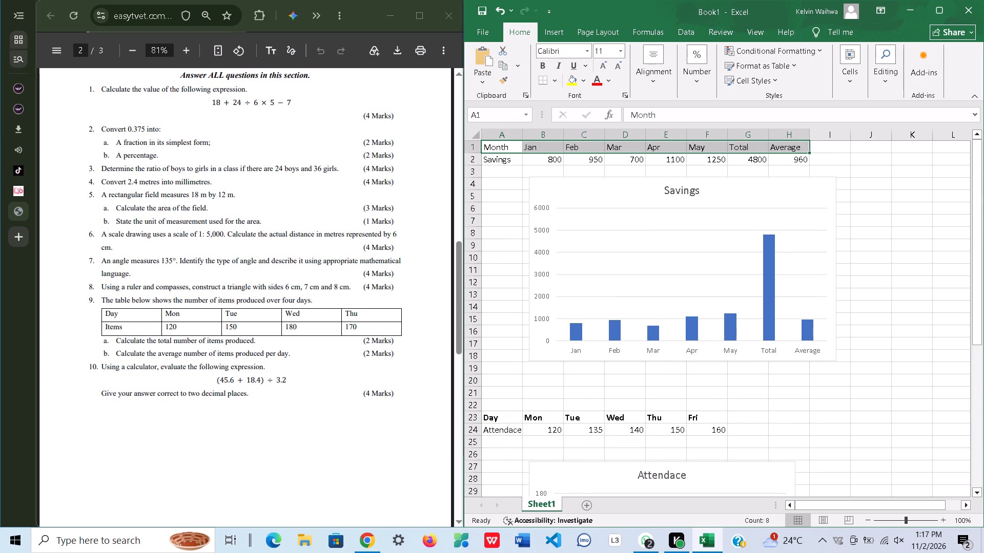
click(539, 61)
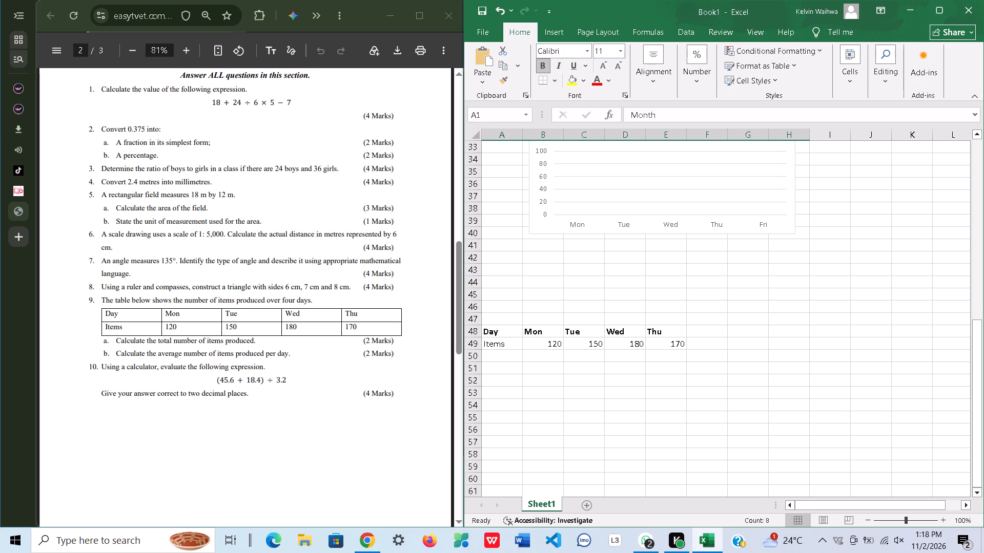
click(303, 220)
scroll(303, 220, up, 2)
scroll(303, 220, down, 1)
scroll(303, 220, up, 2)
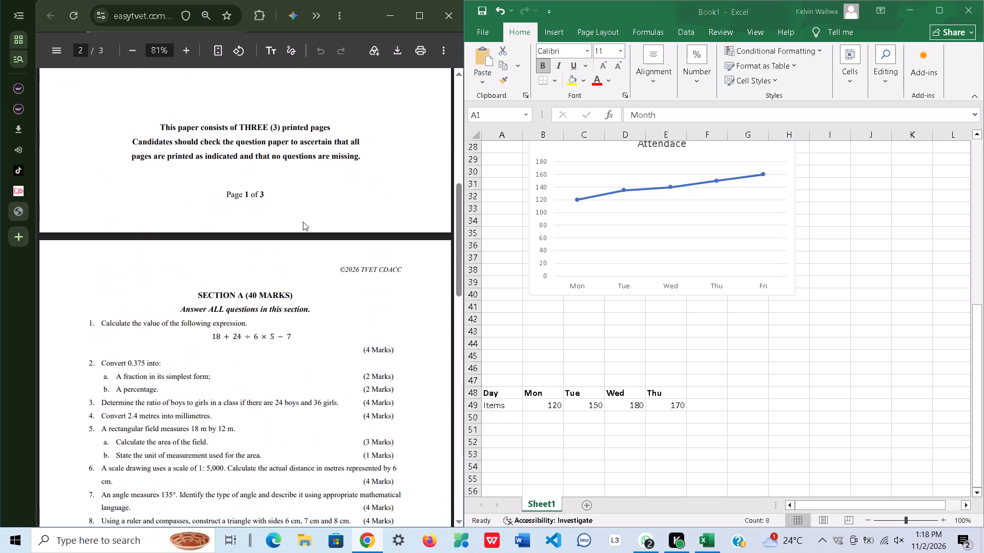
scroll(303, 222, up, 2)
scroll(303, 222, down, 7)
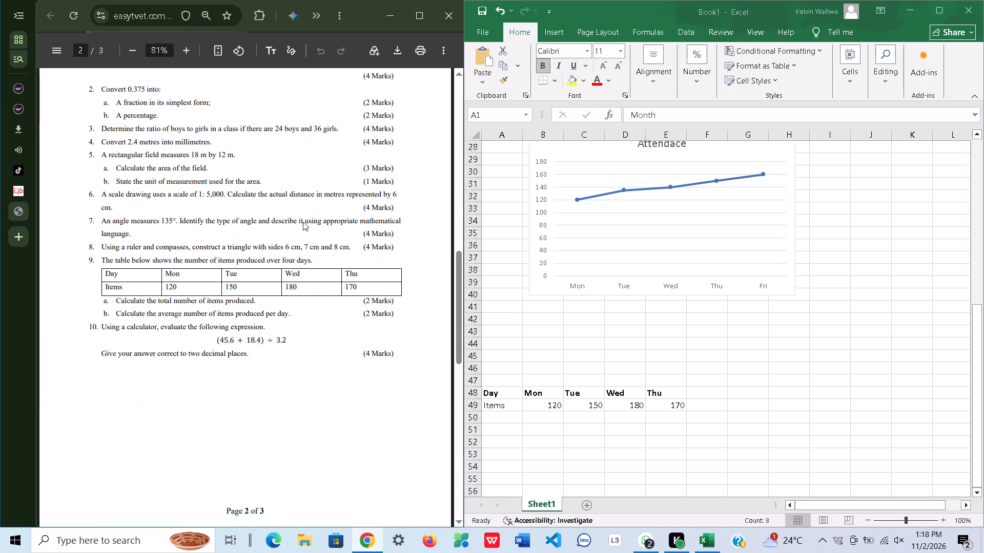
Add the heading Total in F48, beside Thu in the question 9 table, and make its text bold.
click(604, 245)
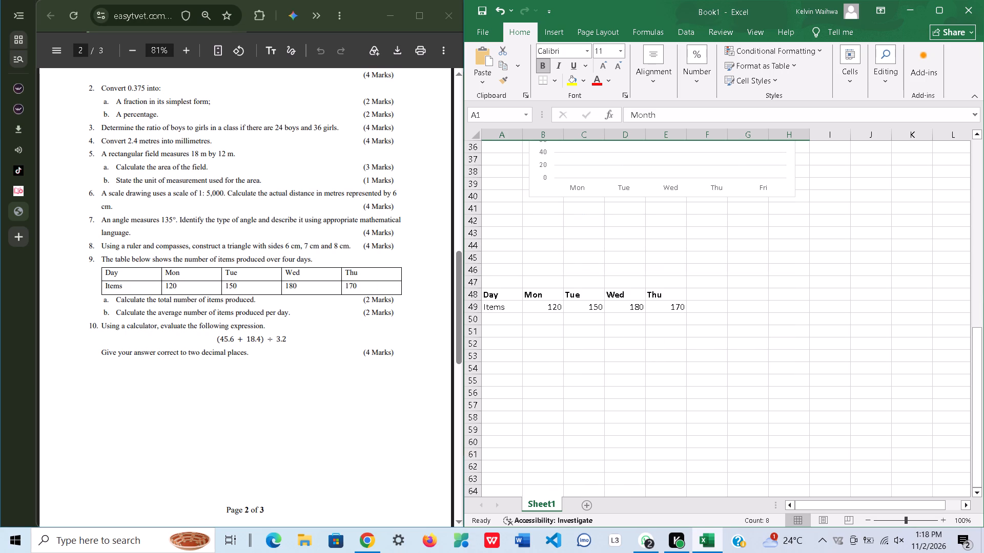
click(698, 295)
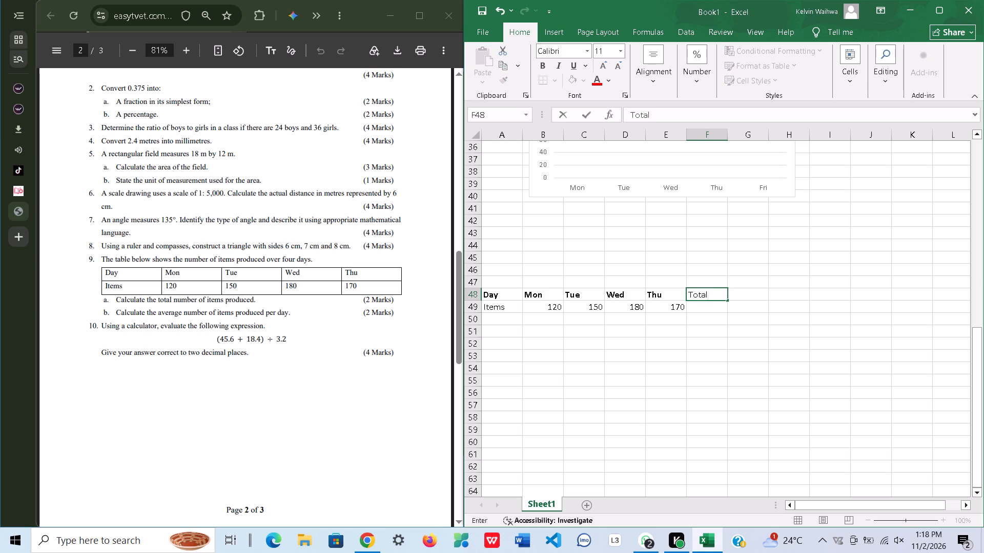
drag(698, 295, 690, 295)
drag(690, 295, 700, 293)
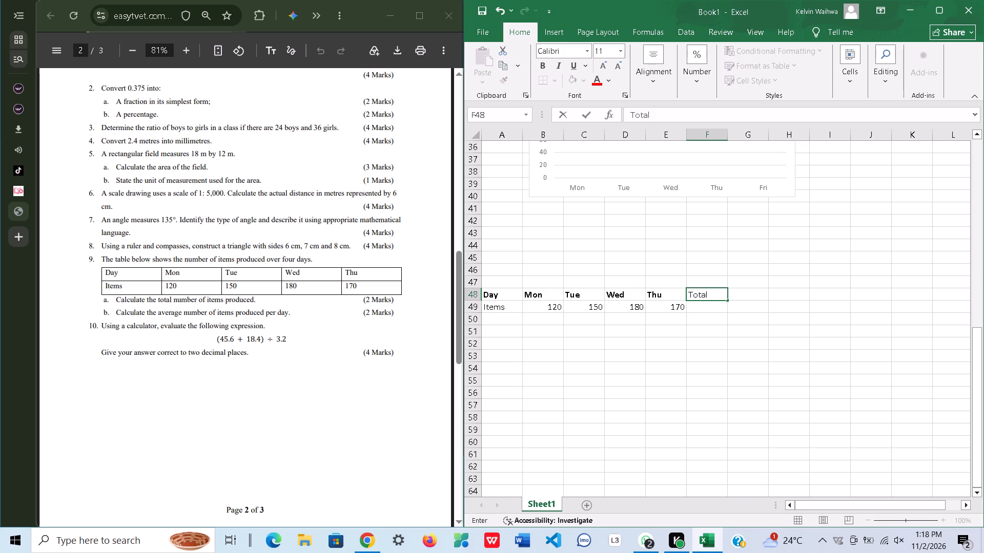
drag(700, 293, 711, 293)
click(712, 293)
drag(712, 293, 693, 293)
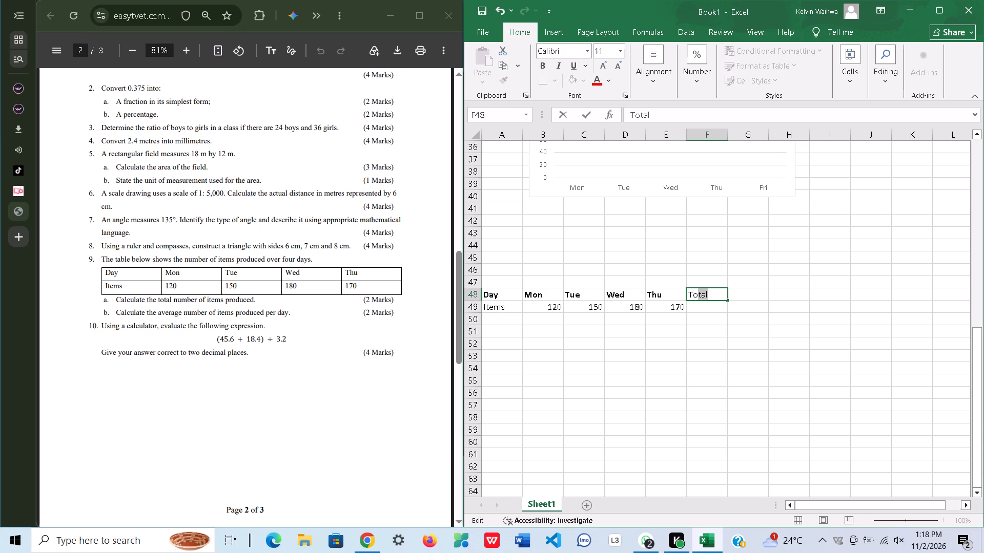
drag(693, 293, 688, 294)
click(688, 294)
drag(692, 294, 690, 294)
drag(690, 294, 707, 293)
drag(707, 292, 691, 292)
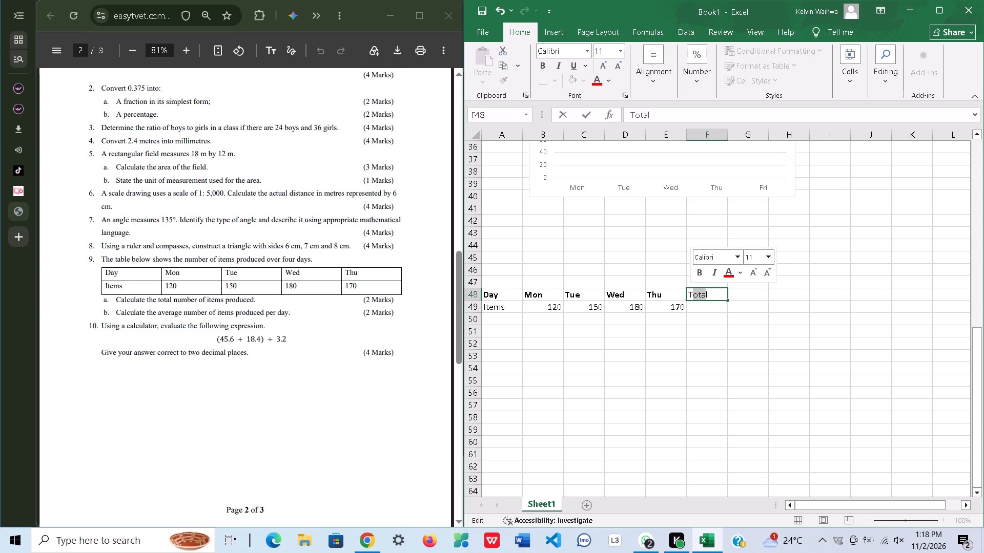
click(715, 292)
drag(715, 292, 688, 294)
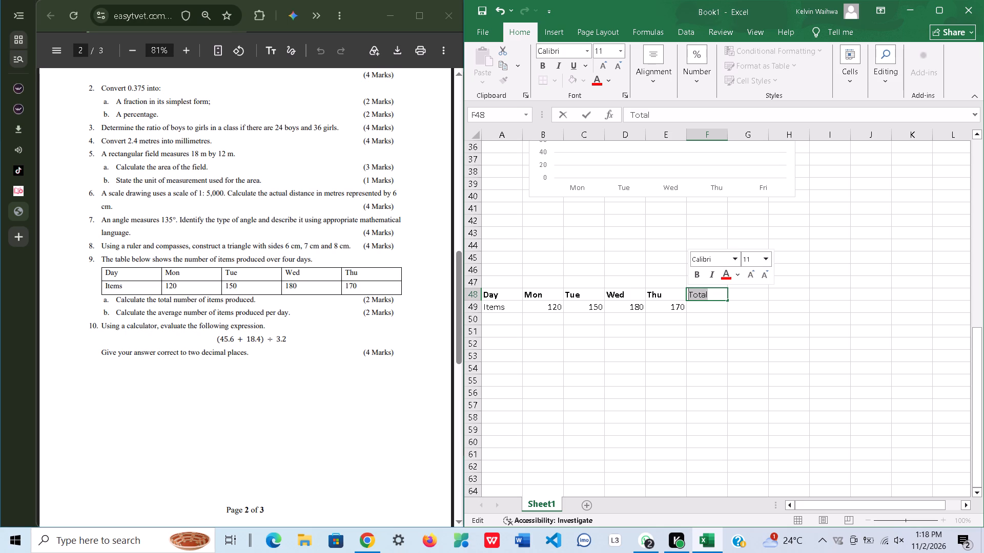
key(ctrl+b)
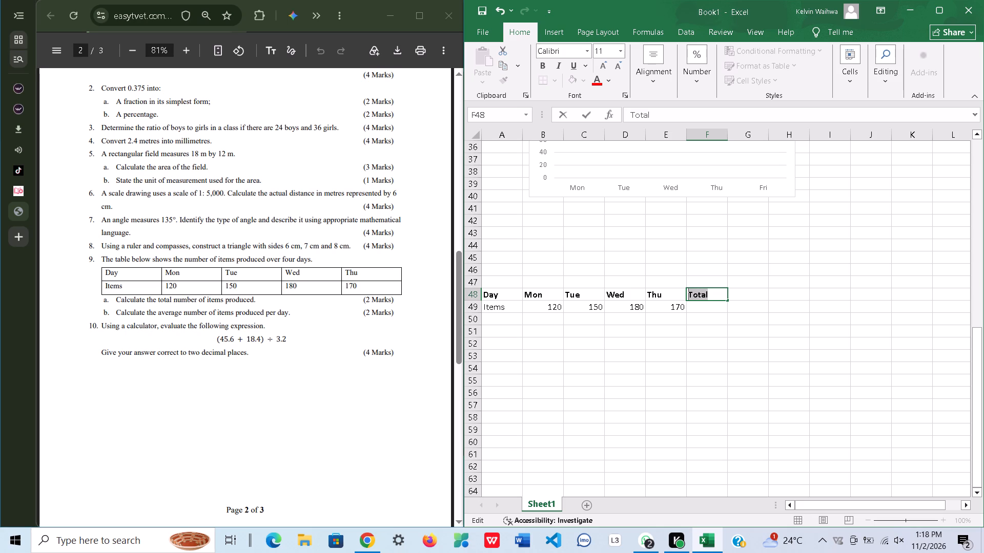
Calculate the total items produced in F49 with the SUM function over B49:E49.
click(709, 312)
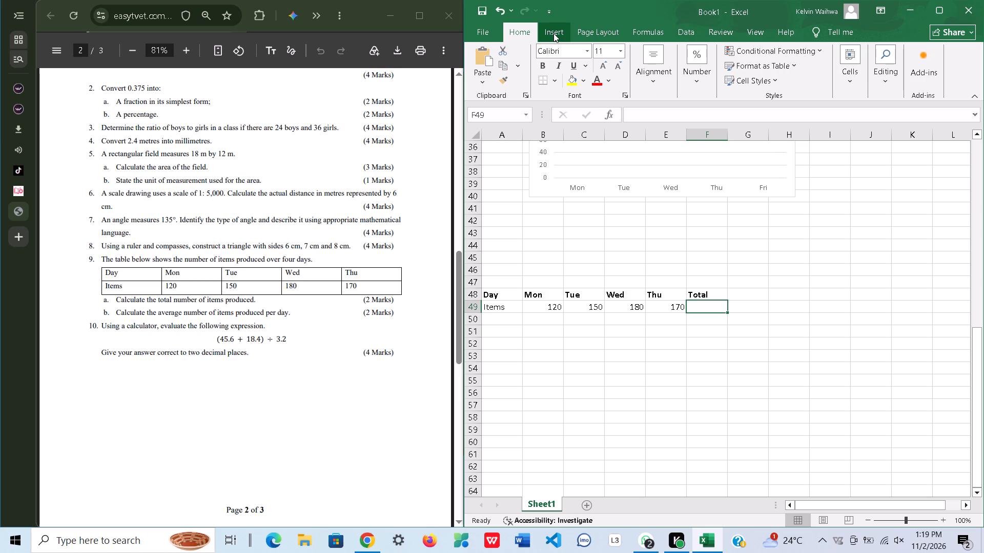
click(640, 29)
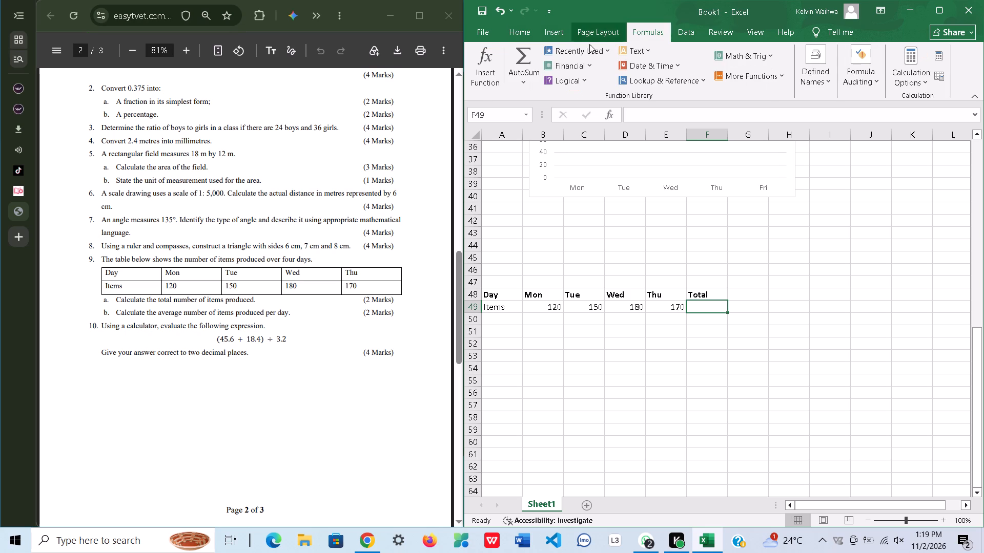
click(497, 75)
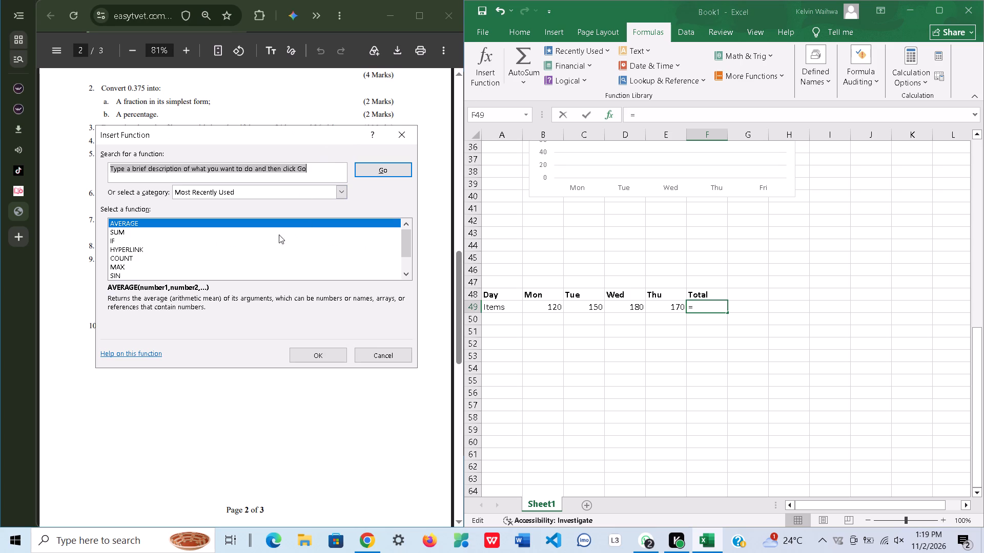
click(254, 238)
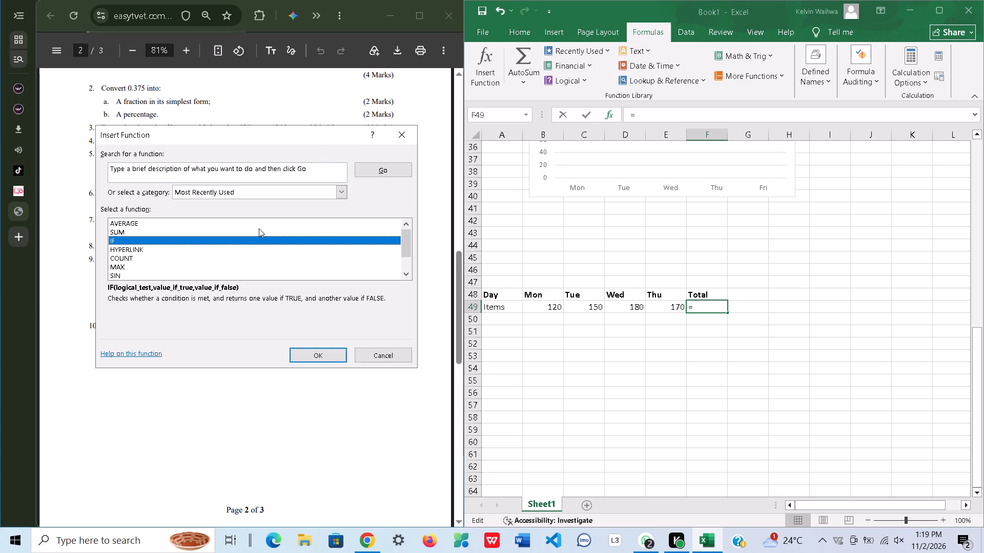
click(259, 228)
click(307, 352)
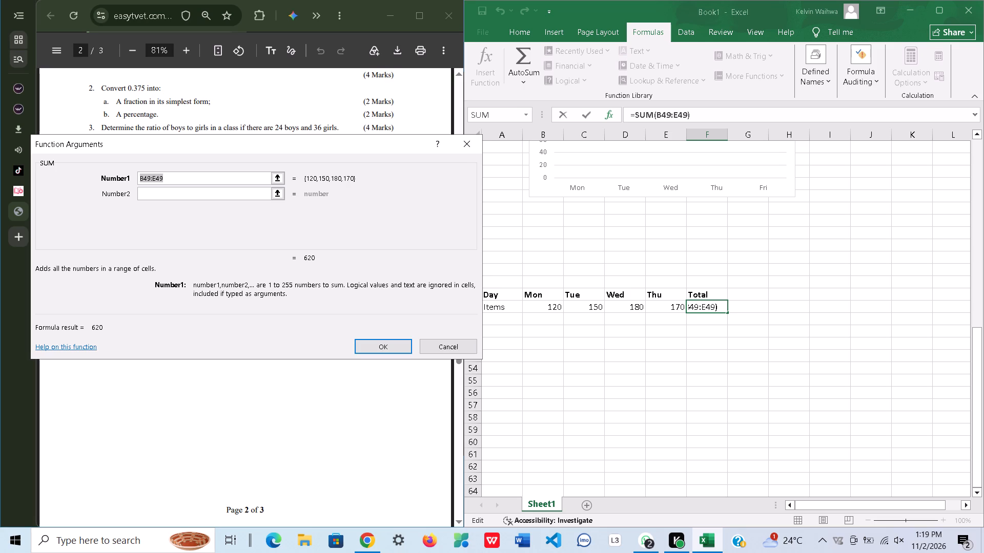
key(Return)
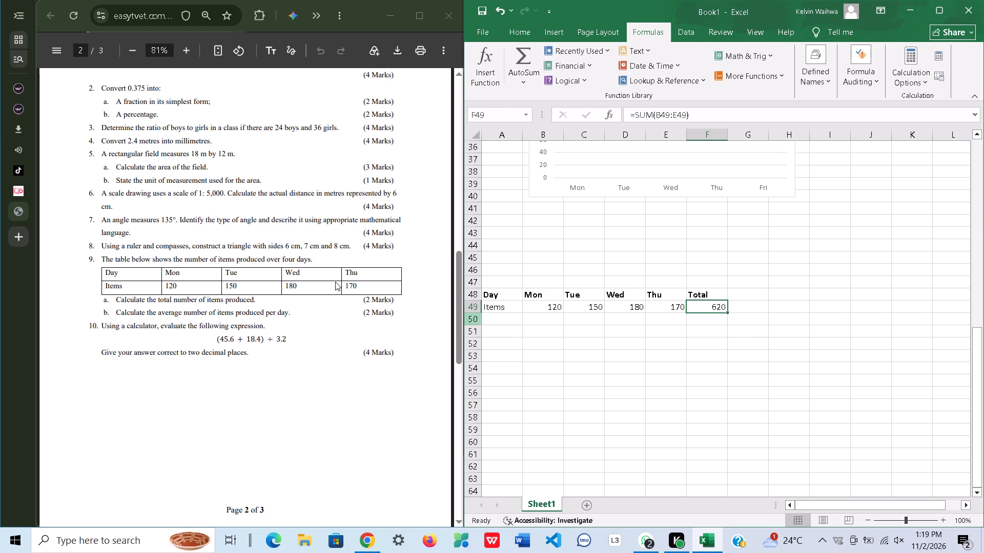
Add the heading Average in G48, beside Total in the question 9 table, and make its text bold.
click(739, 292)
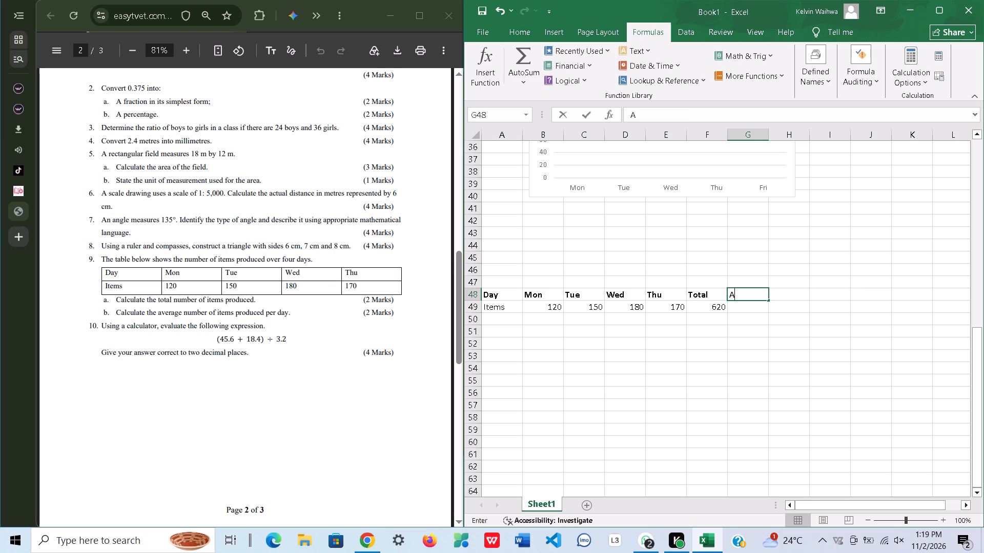
text(verage)
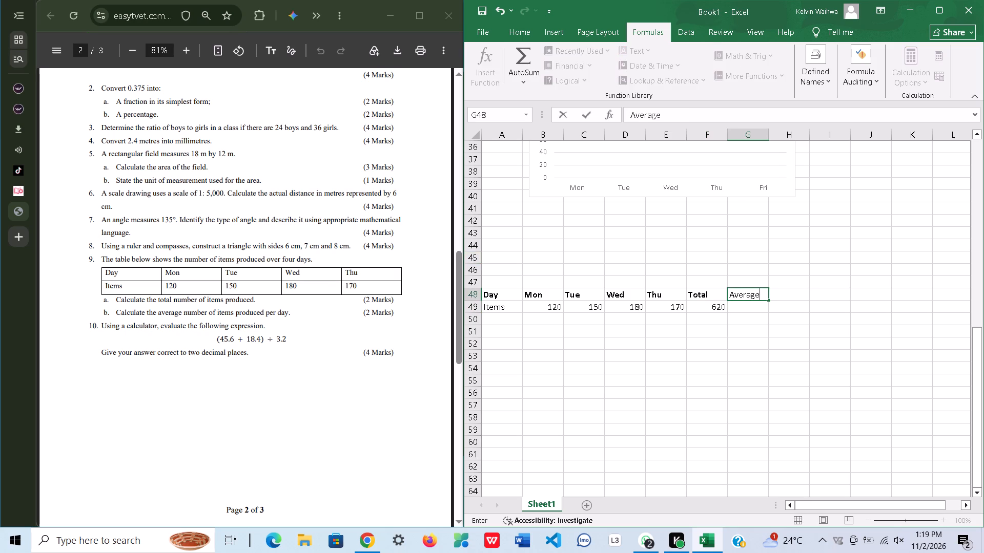
drag(761, 294, 728, 296)
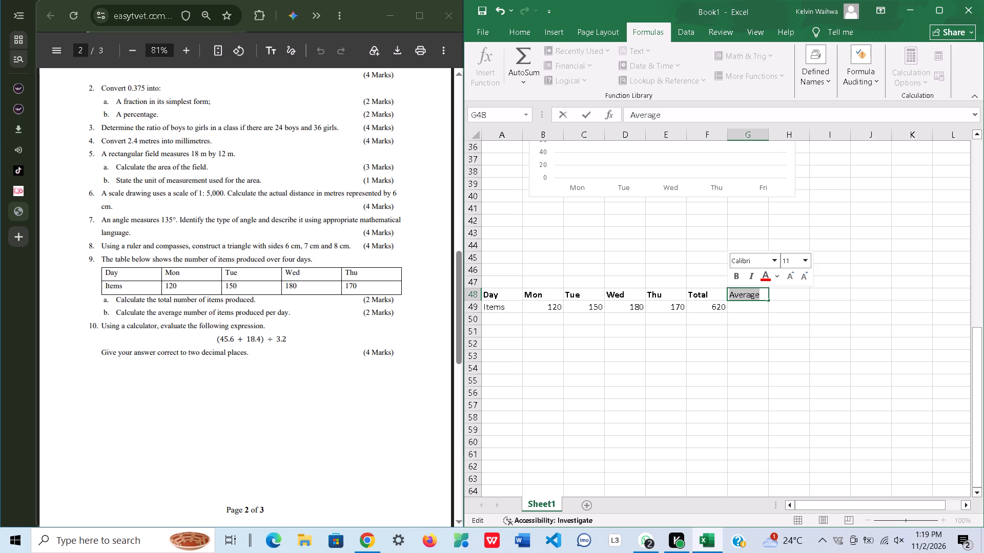
click(736, 278)
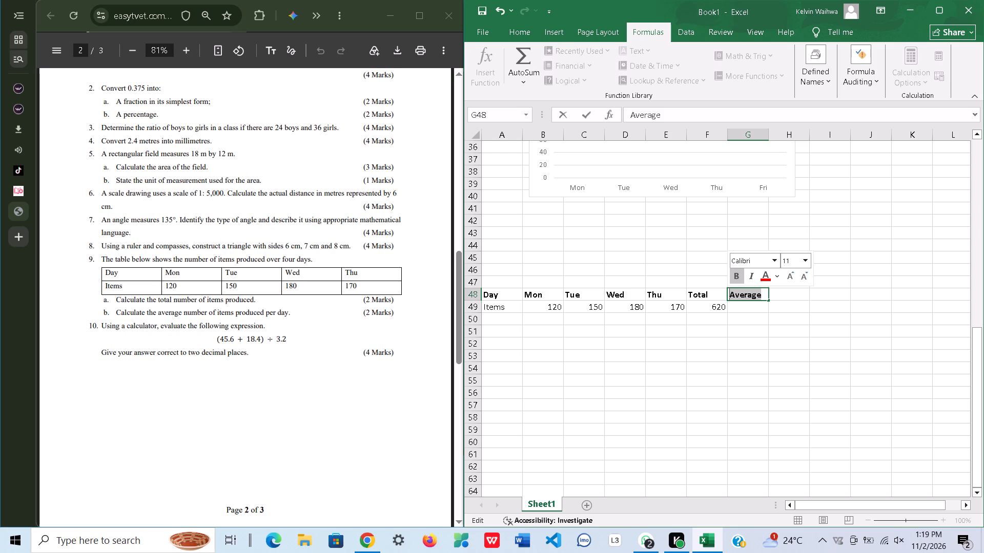
Calculate the average items produced per day in G49 with the AVERAGE function over B49:E49, excluding the total.
click(745, 308)
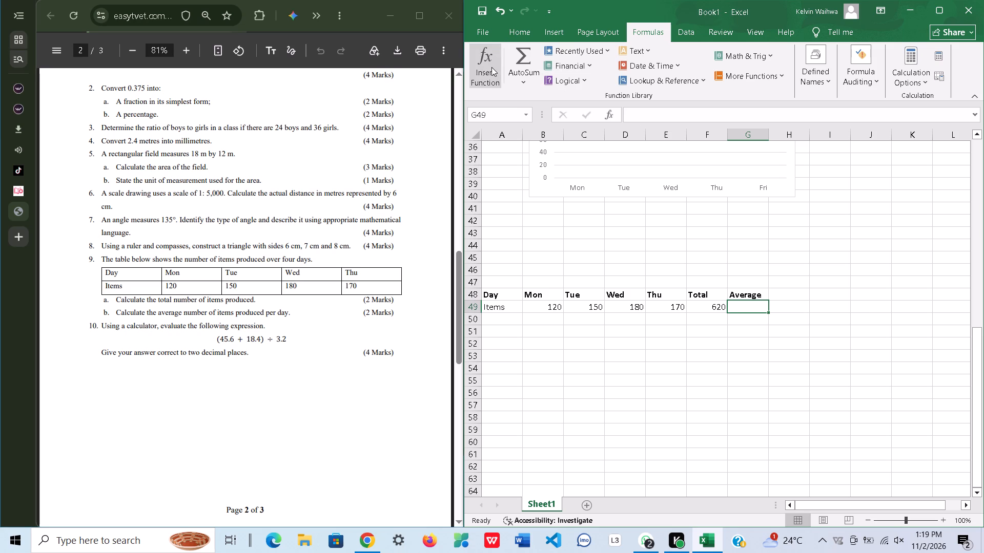
click(491, 67)
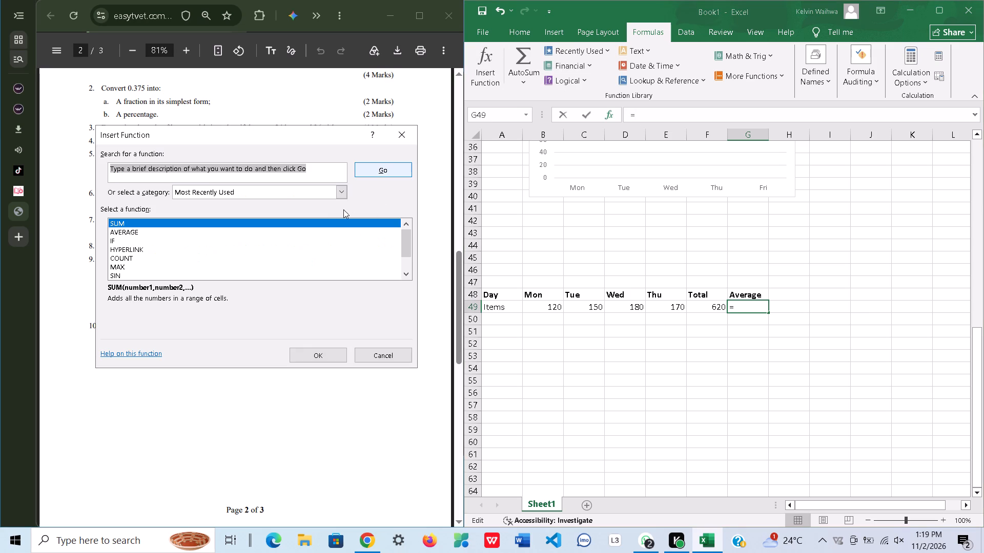
click(332, 229)
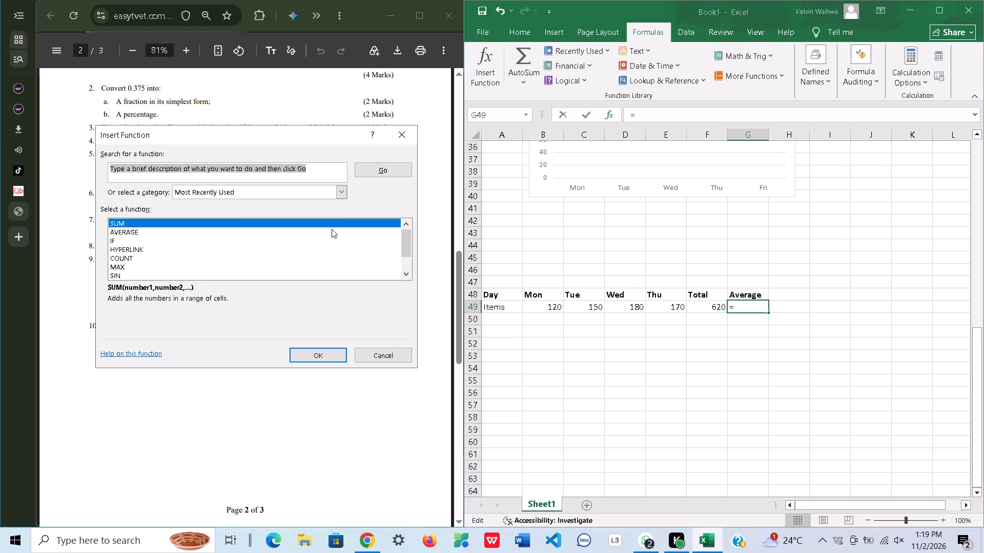
click(324, 352)
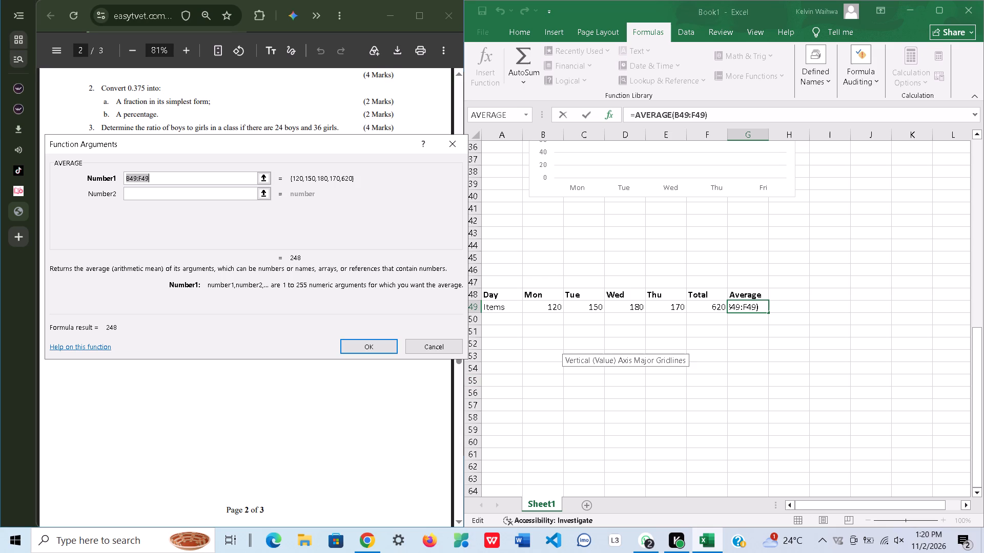
click(694, 113)
key(BackSpace)
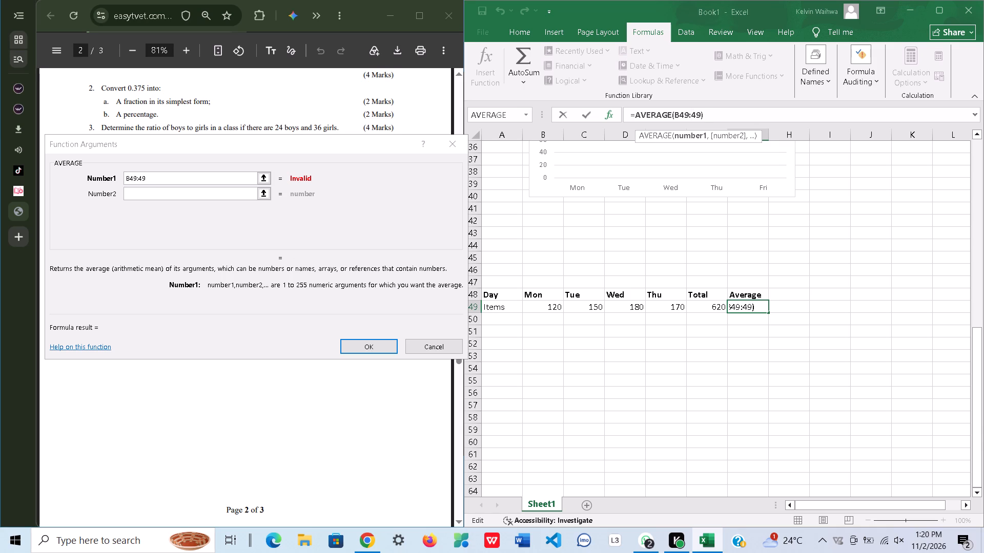
key(e)
key(Return)
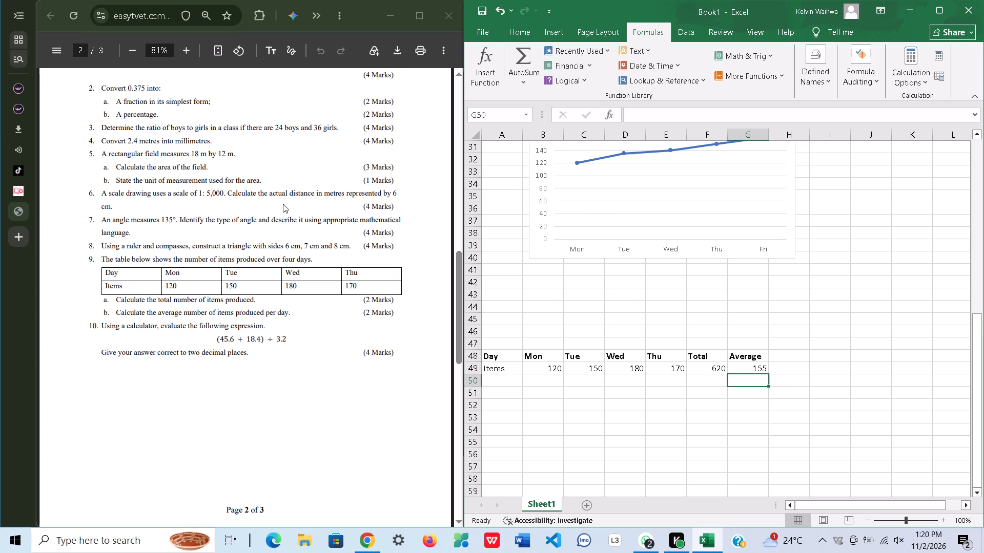
Look through the exam paper's Section A and the start of Section B for further questions to answer.
click(299, 183)
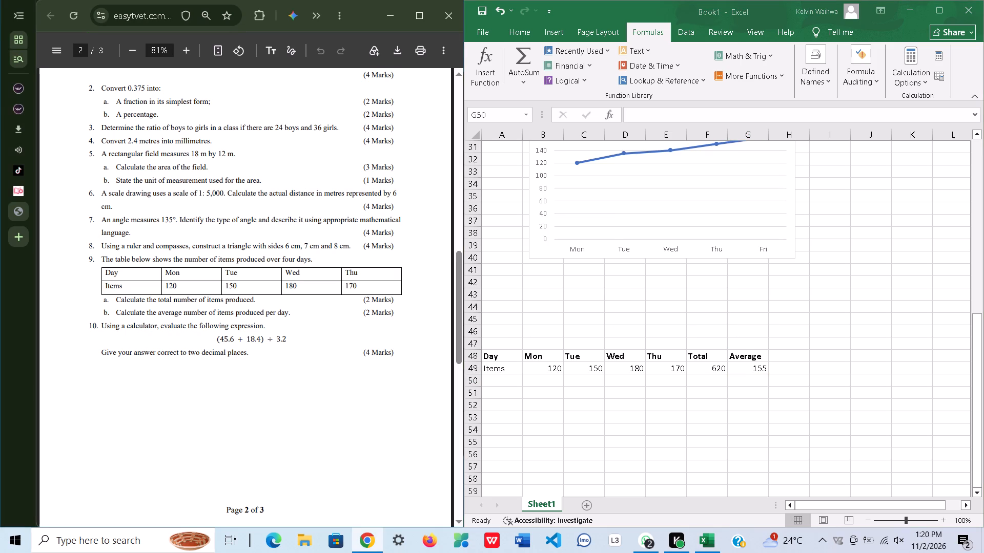
scroll(289, 326, down, 1)
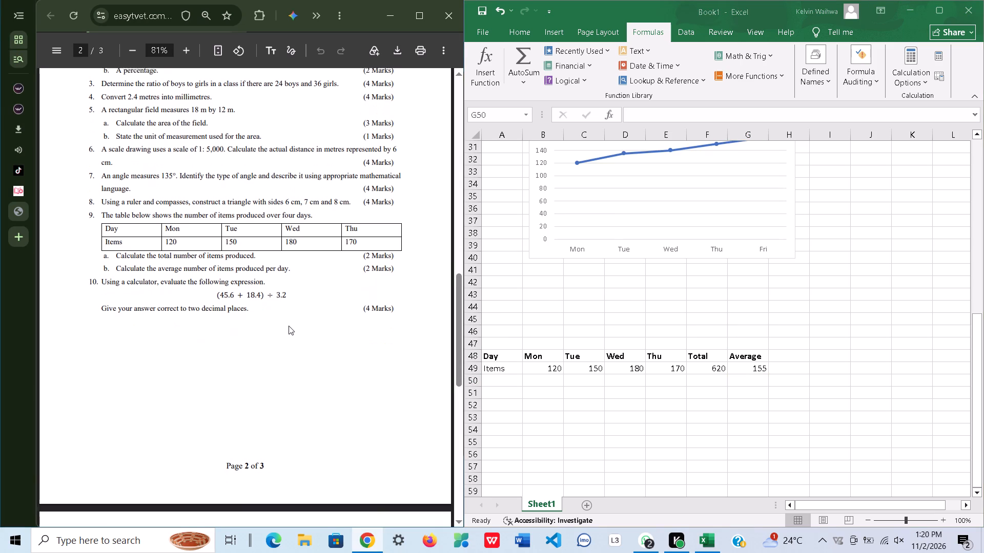
scroll(289, 326, down, 2)
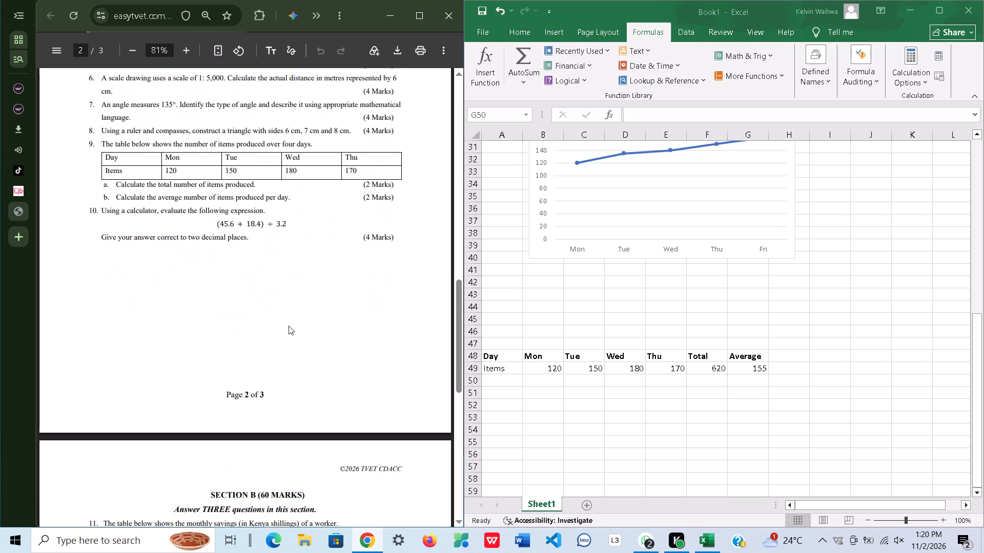
scroll(289, 326, down, 1)
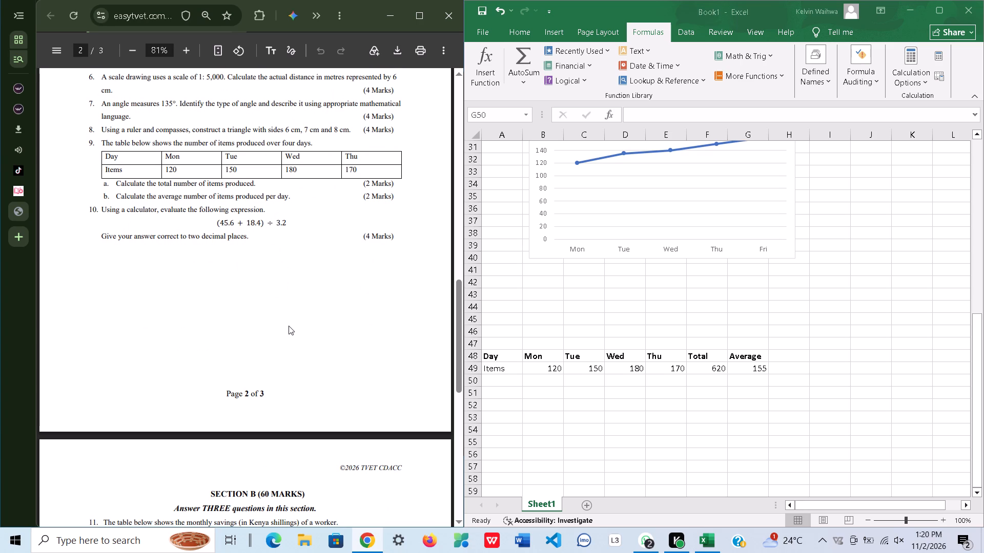
scroll(289, 326, down, 1)
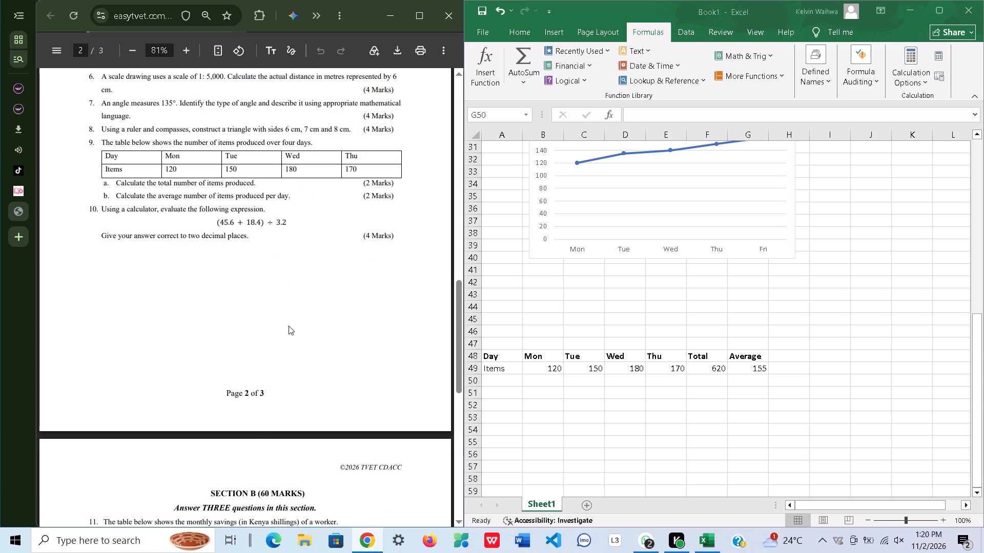
scroll(289, 326, up, 3)
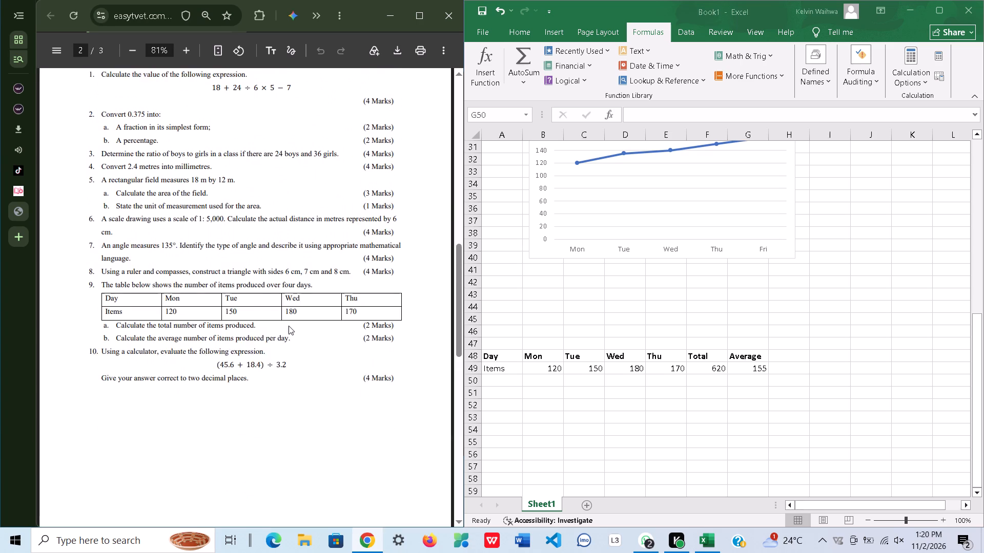
scroll(289, 326, up, 1)
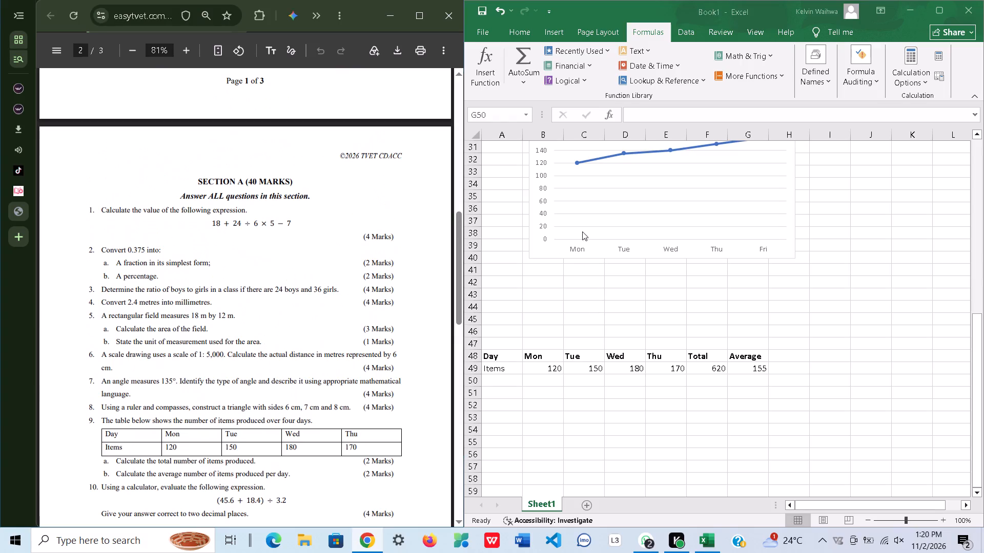
Save the workbook under the new name Book2 in the OneDrive Documents folder.
click(487, 36)
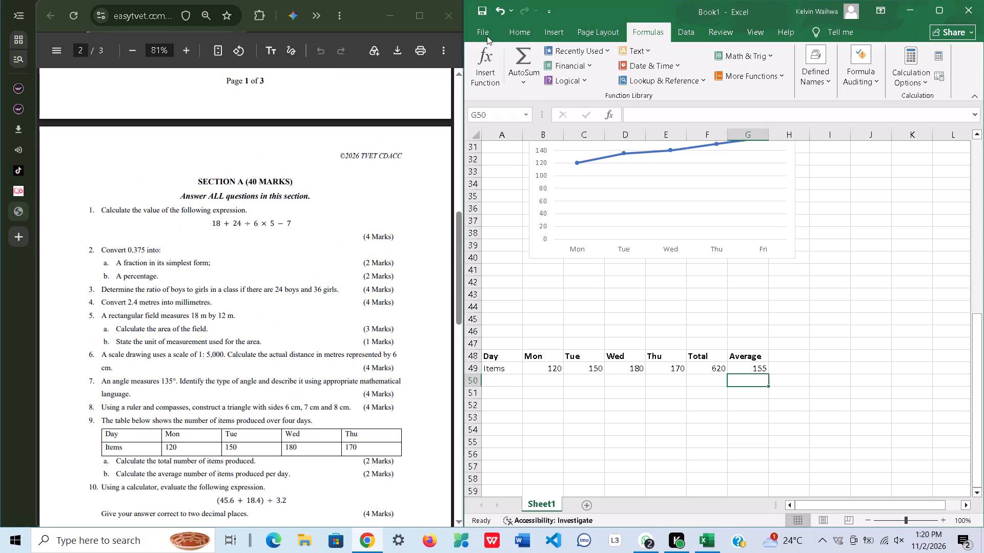
click(487, 36)
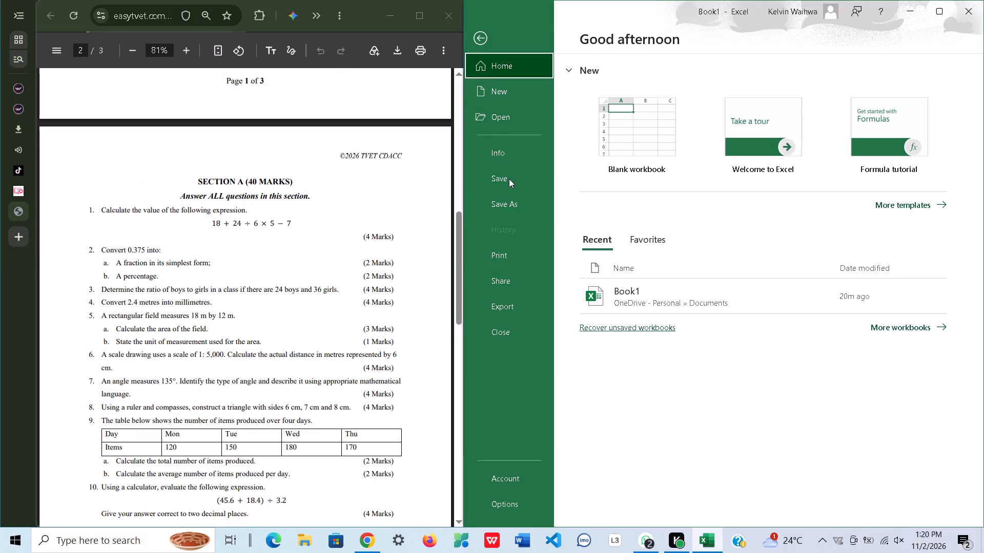
click(509, 198)
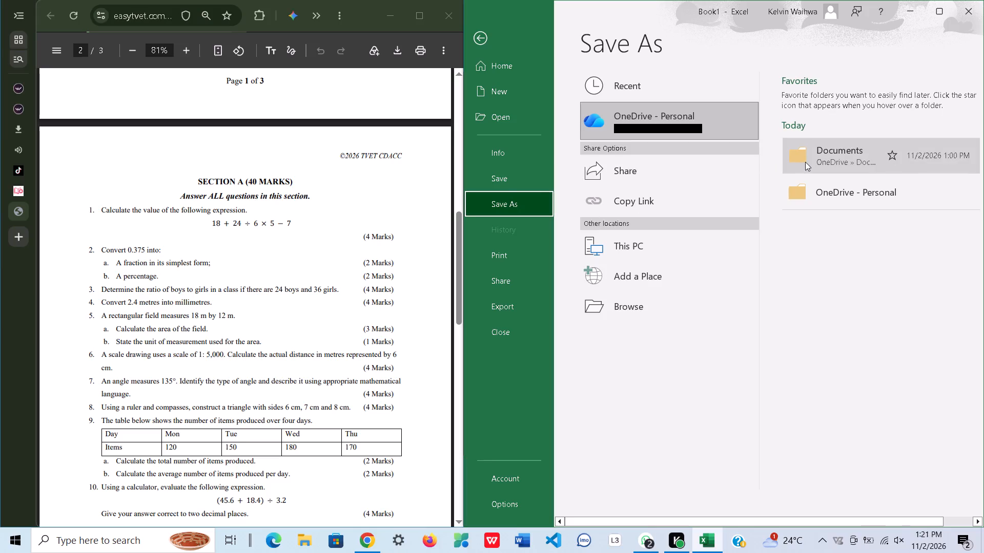
click(805, 162)
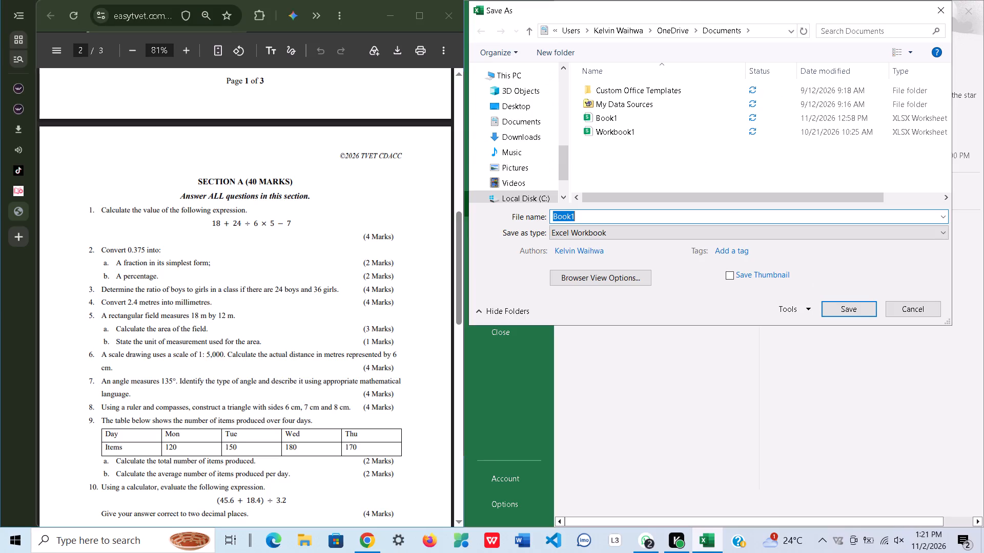
click(729, 211)
key(BackSpace)
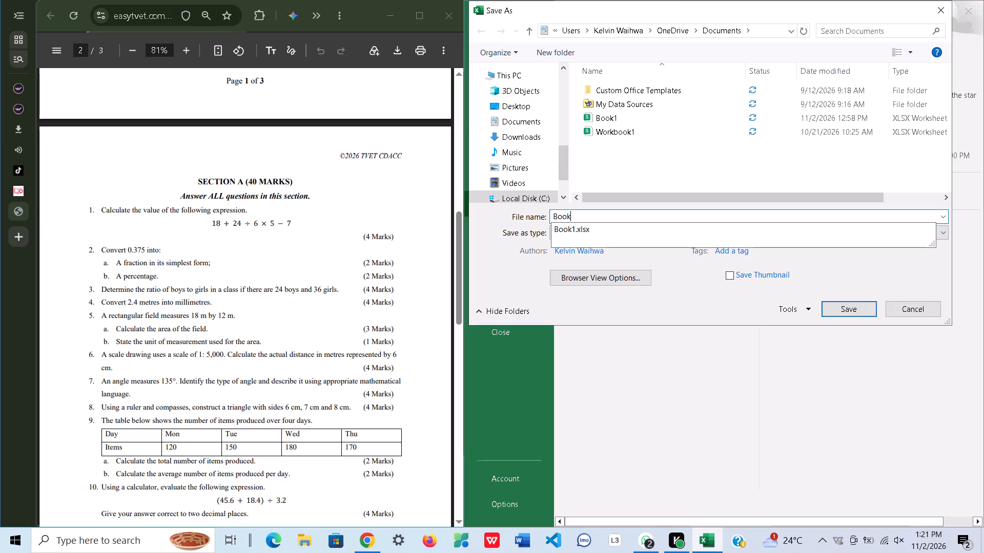
key(2)
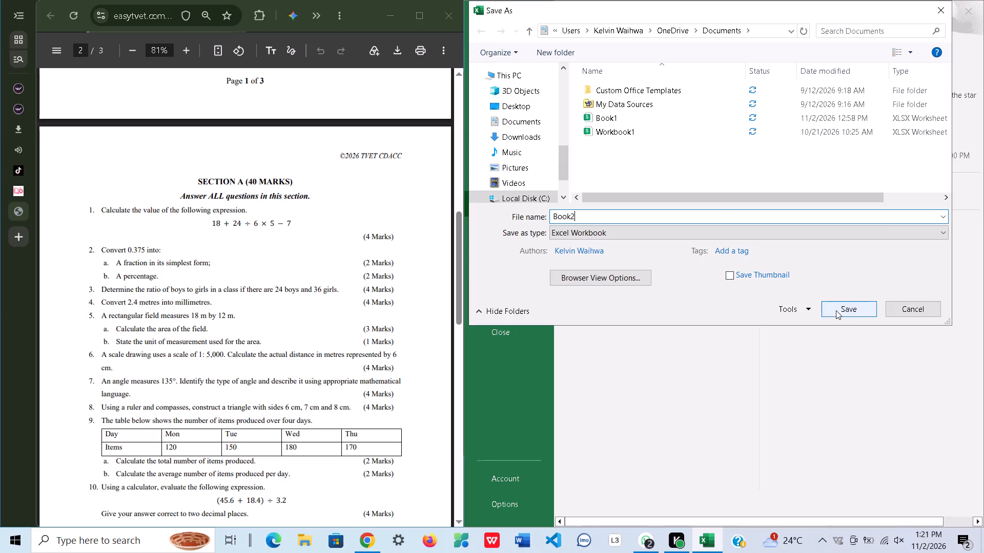
click(837, 311)
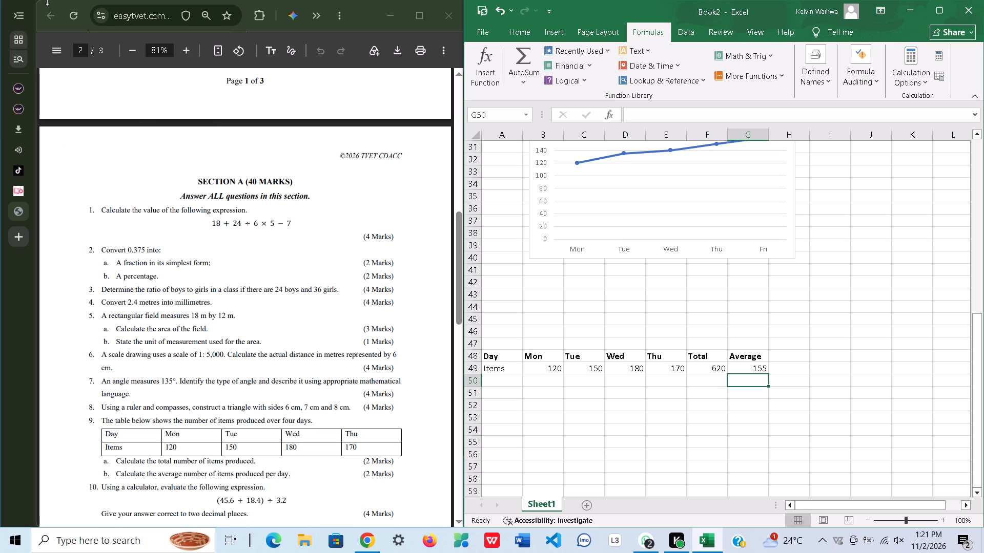
Open the Jul 2024 CDACC paper from the Demonstrate Numeracy Skills page, examine its questions, and return to the paper listing.
click(18, 192)
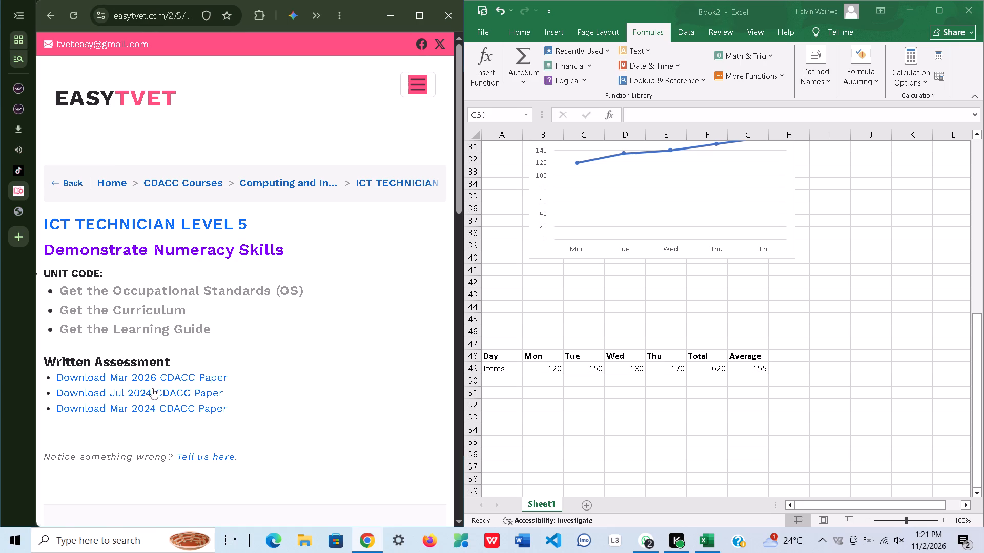
click(152, 388)
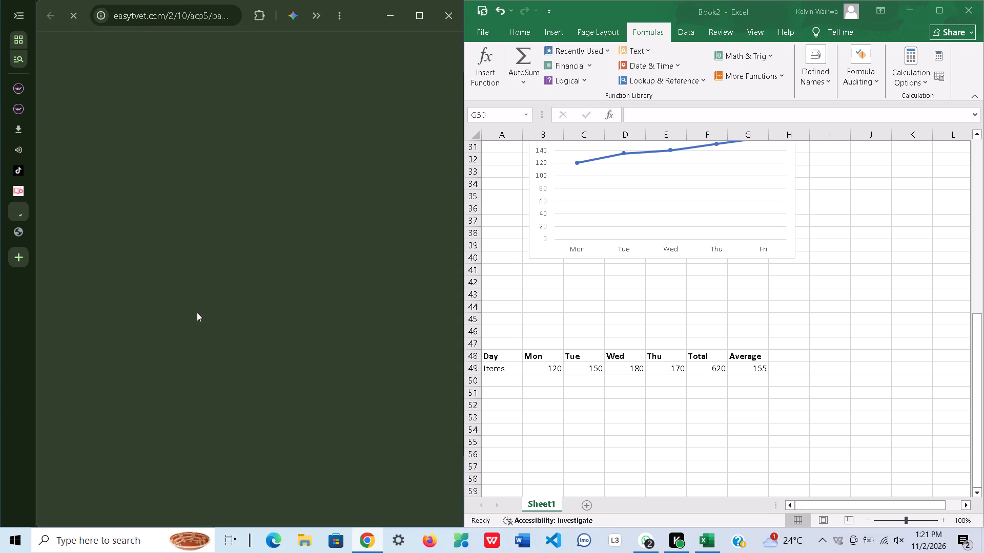
scroll(202, 307, down, 1)
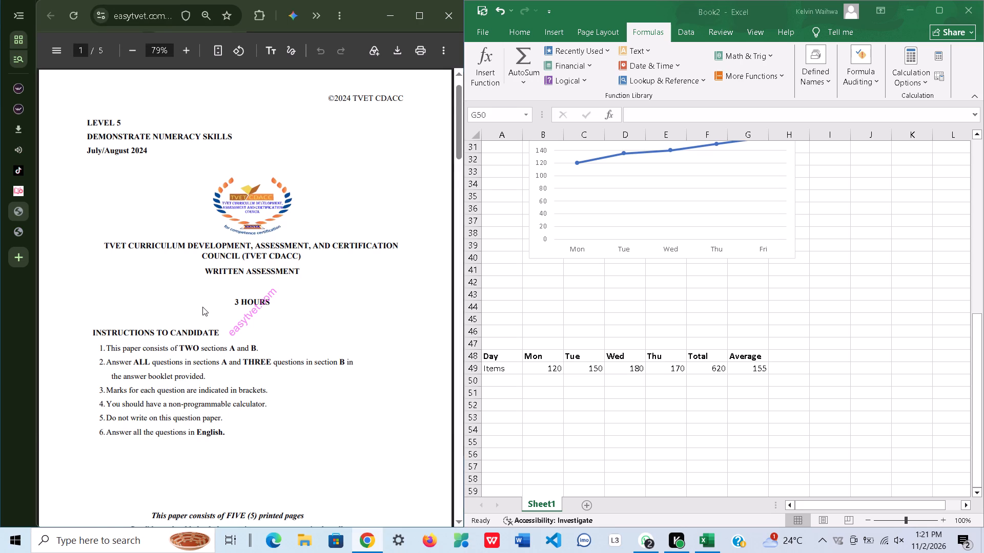
scroll(202, 307, down, 5)
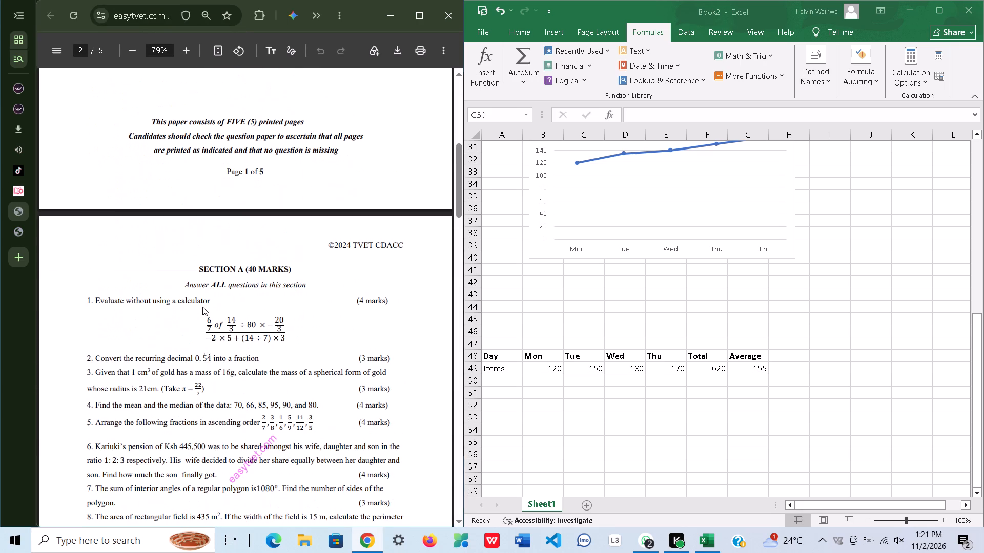
click(156, 269)
scroll(156, 269, down, 5)
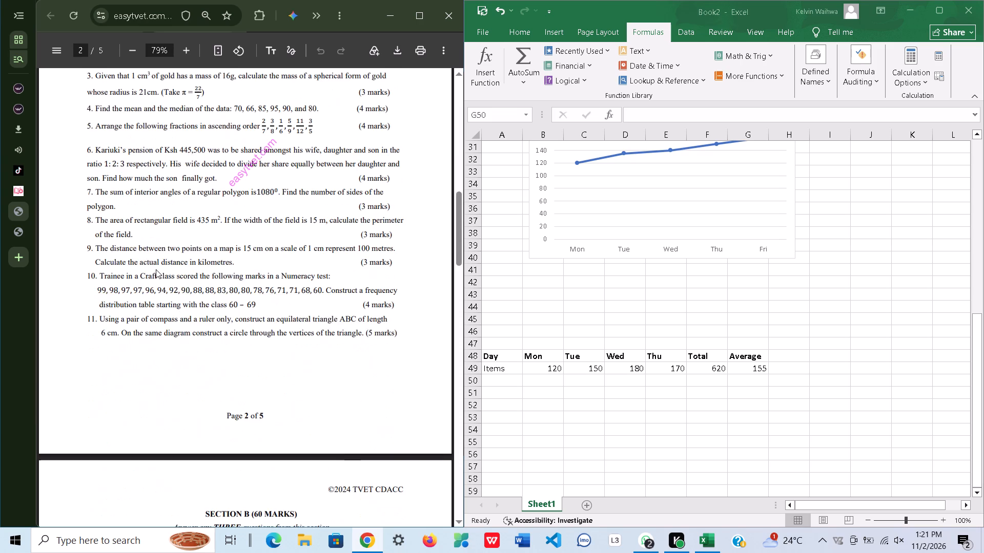
scroll(156, 269, down, 8)
scroll(156, 269, up, 11)
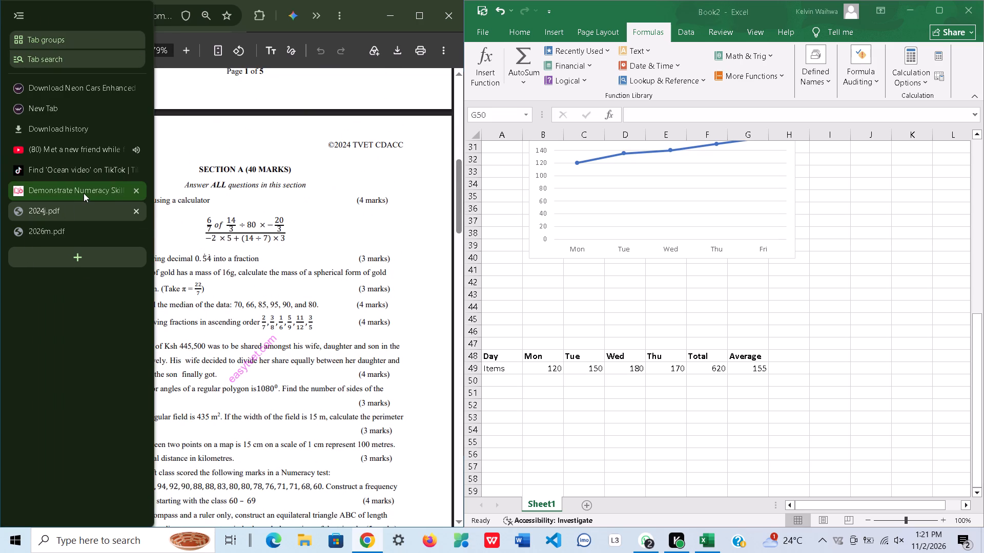
click(84, 193)
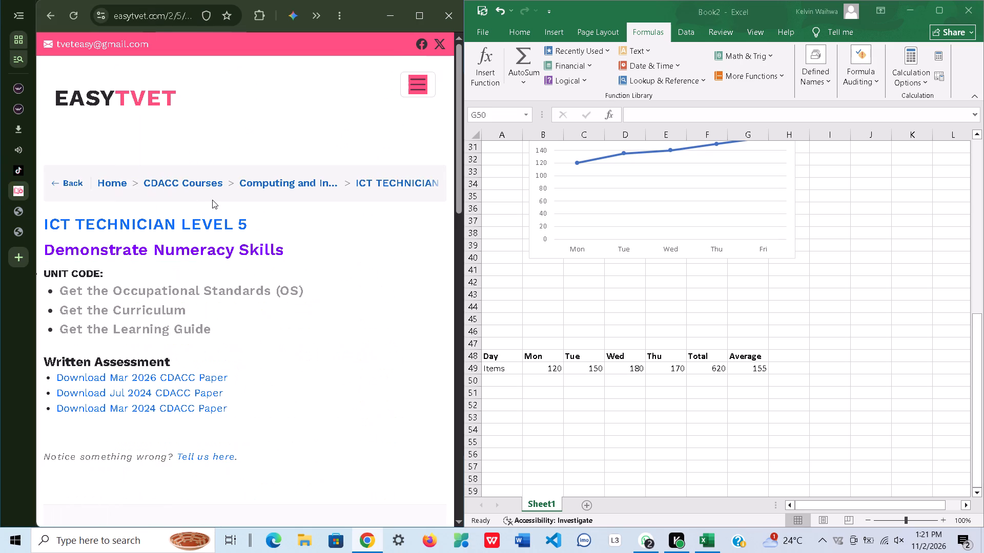